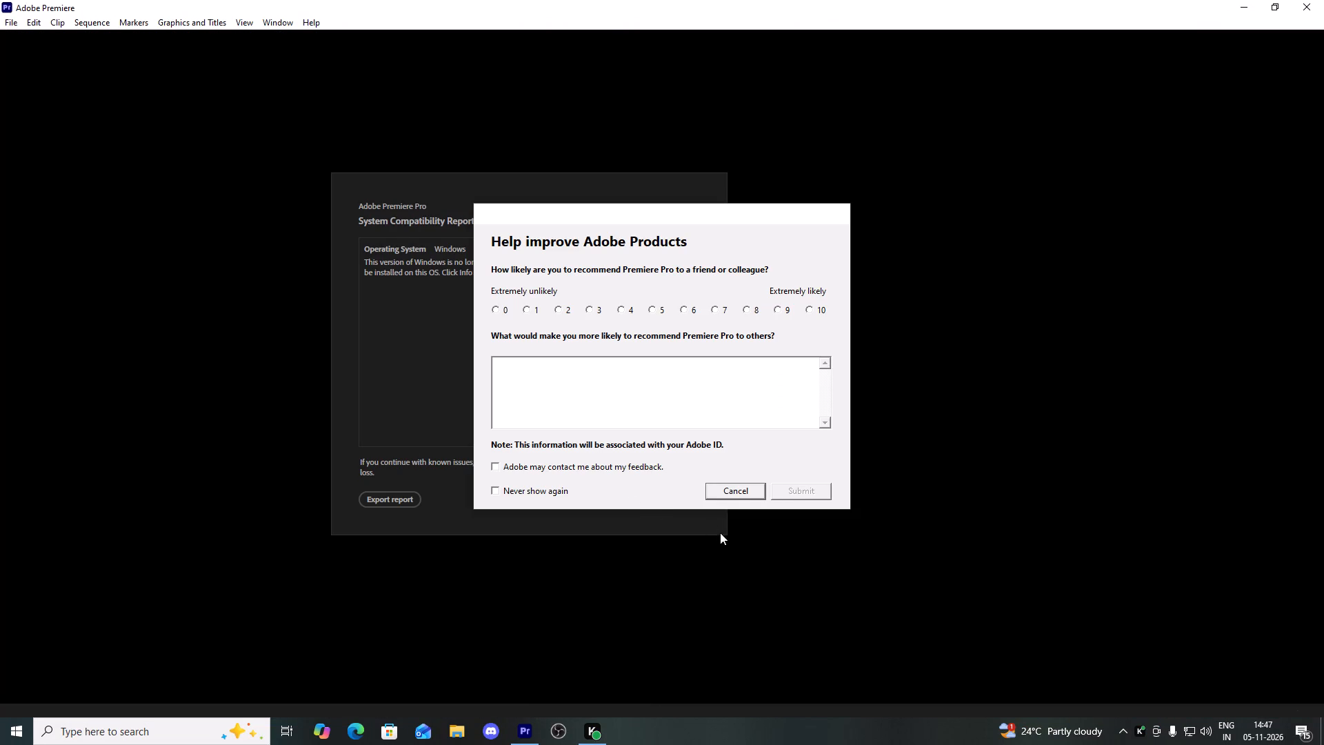
# Dismiss the product feedback survey without submitting it and continue past the System Compatibility Report with known issues.
pyautogui.click(724, 498)
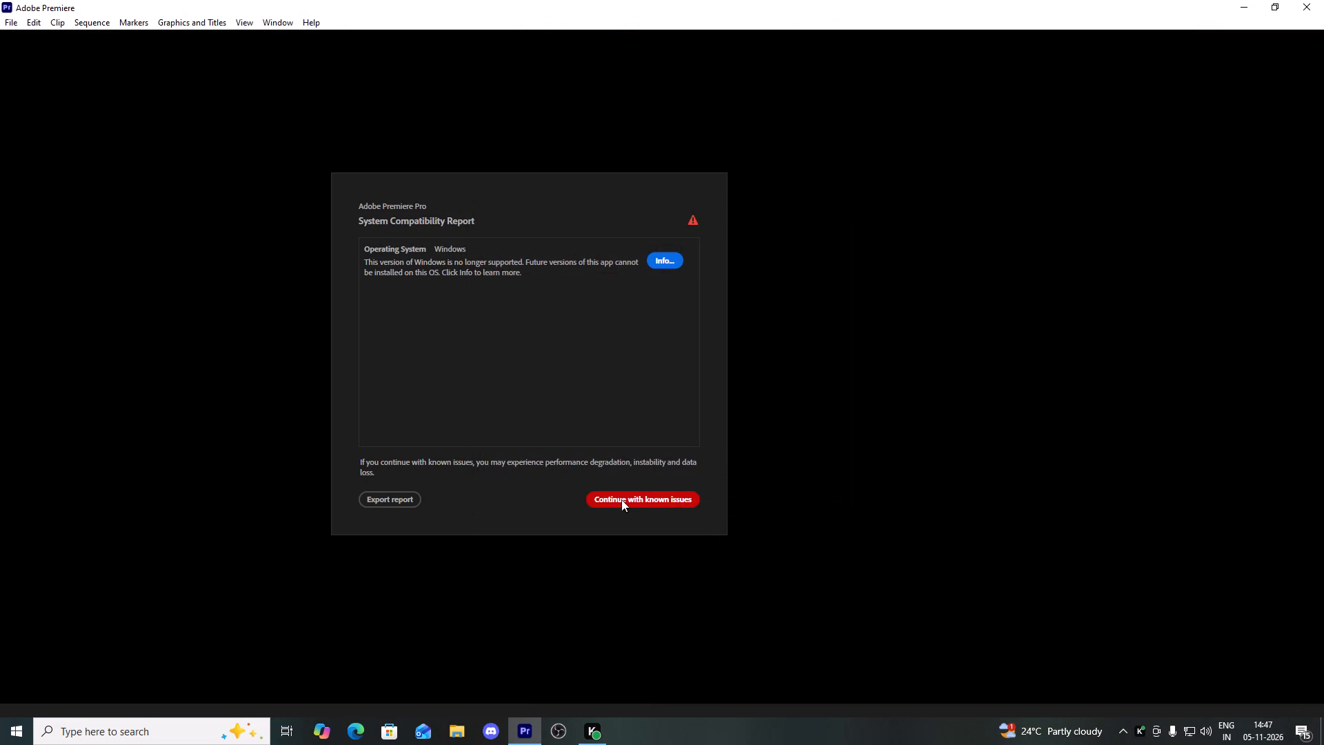
pyautogui.click(617, 499)
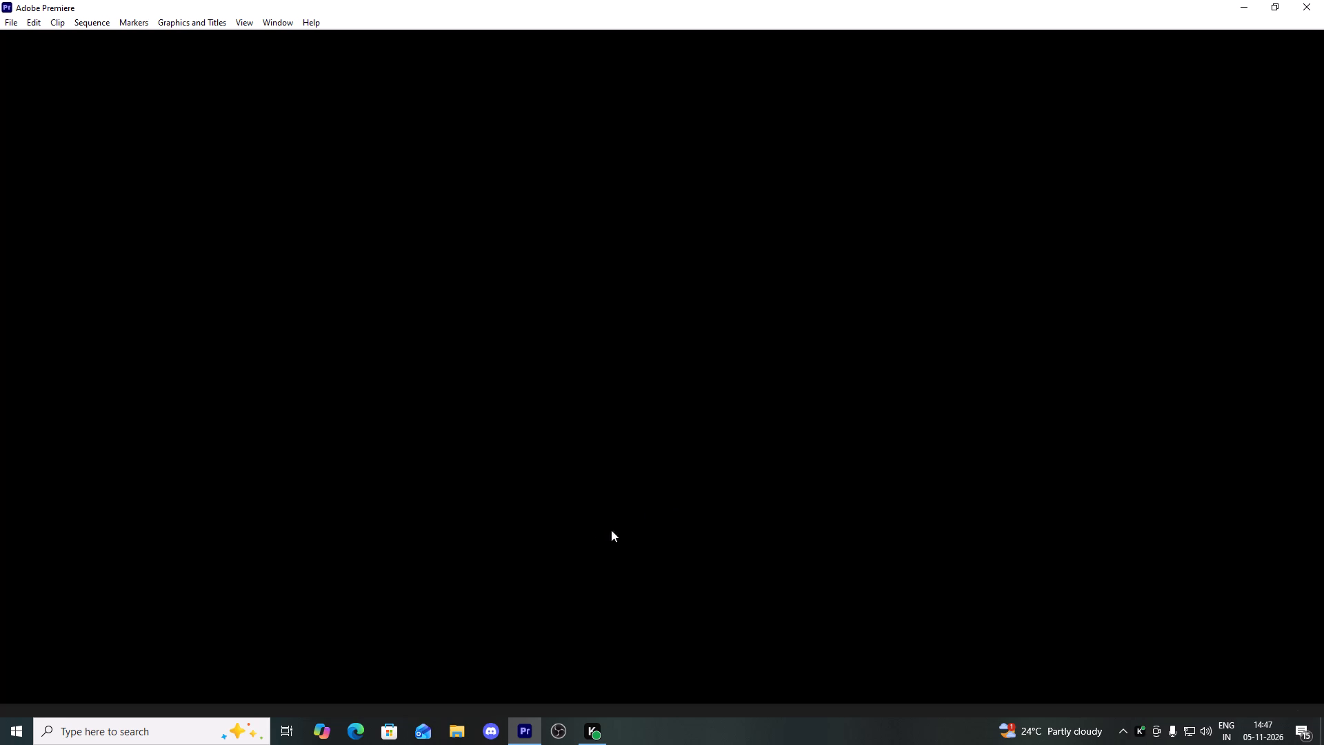
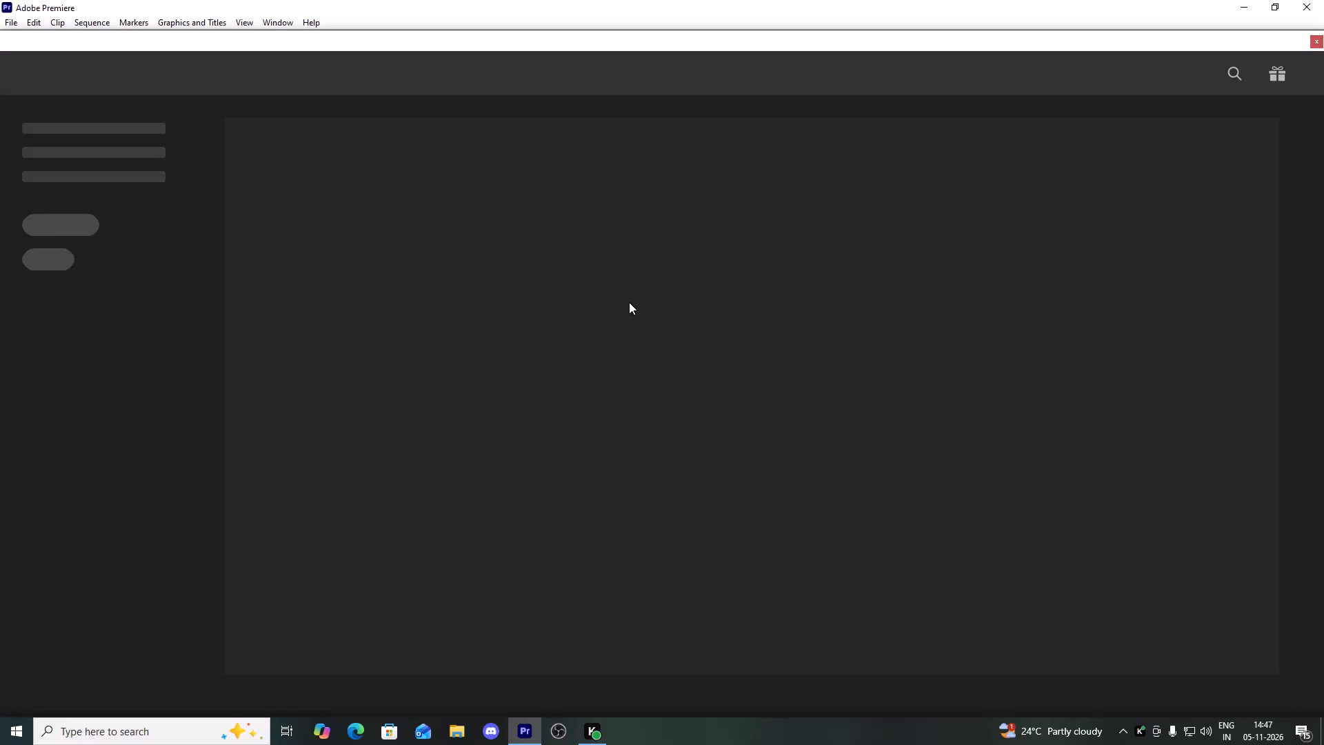
# Create a new project named Untitled in the Music folder with no template and import mode skipped.
pyautogui.click(55, 126)
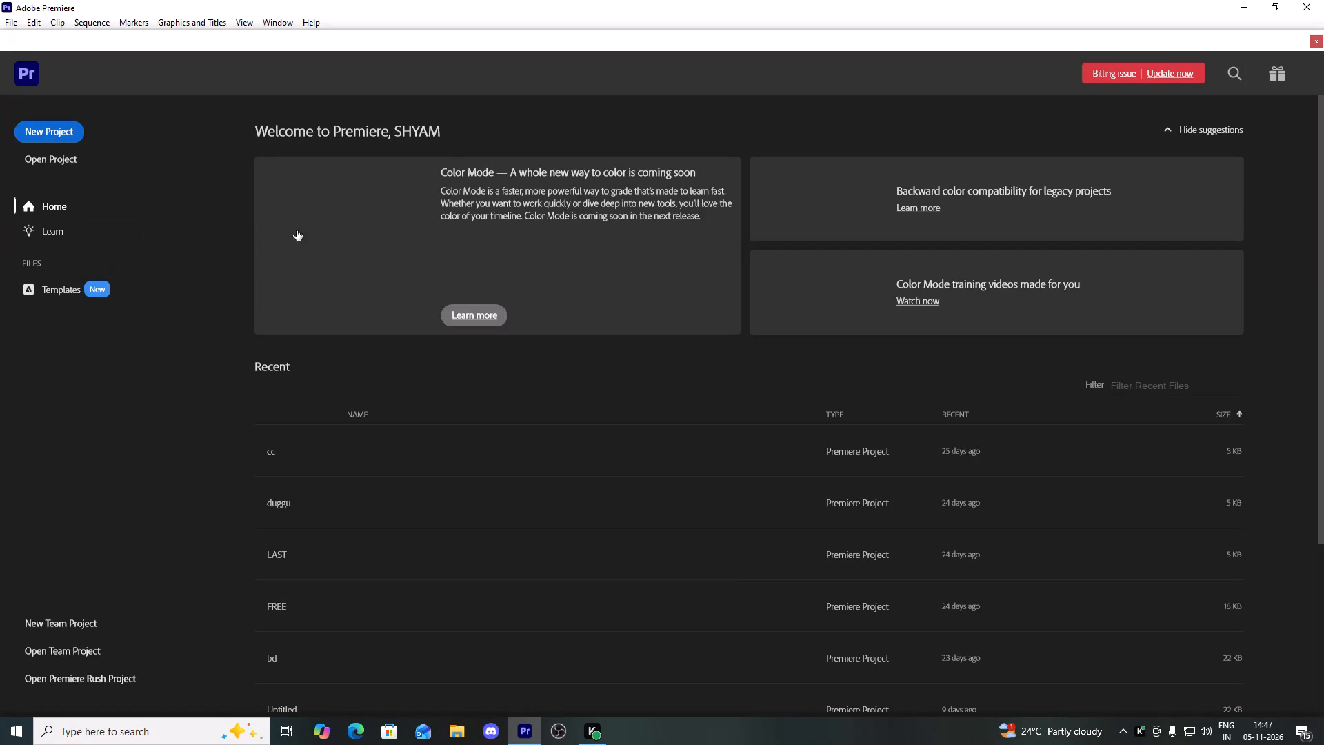
pyautogui.click(66, 137)
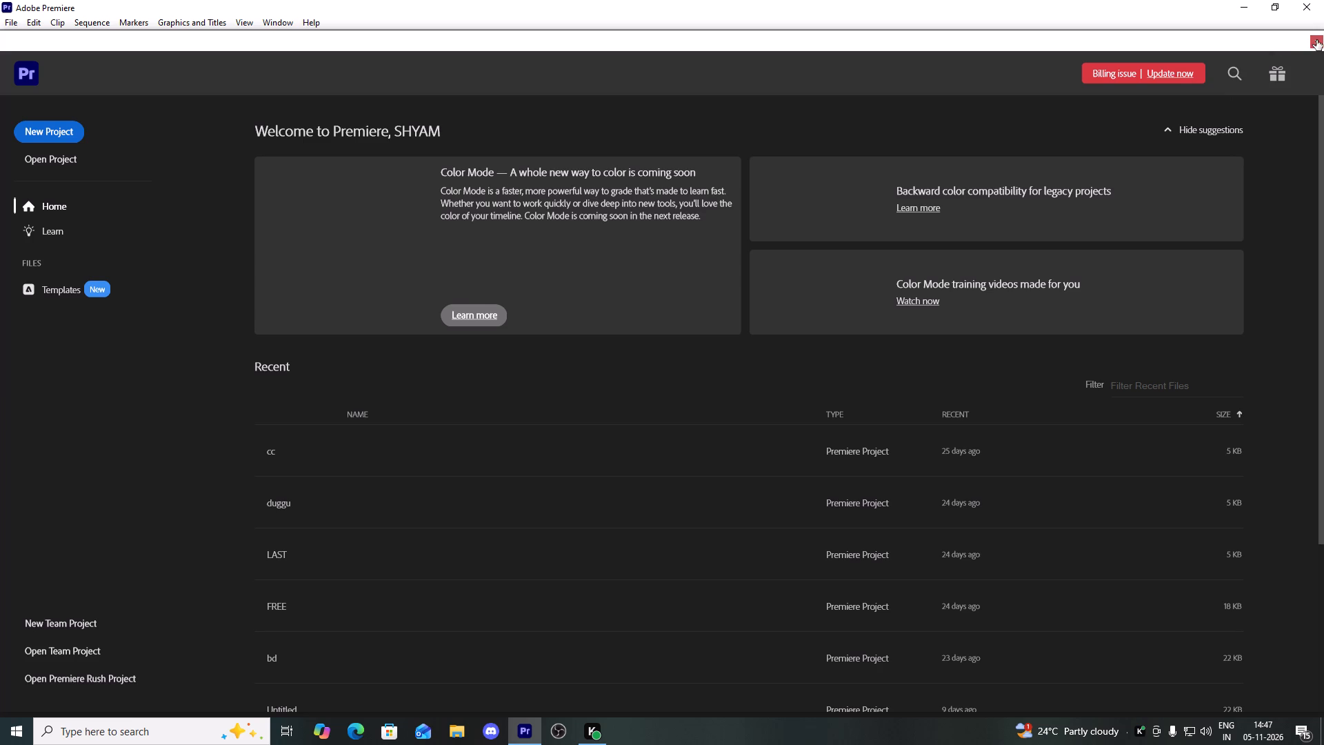
pyautogui.click(48, 137)
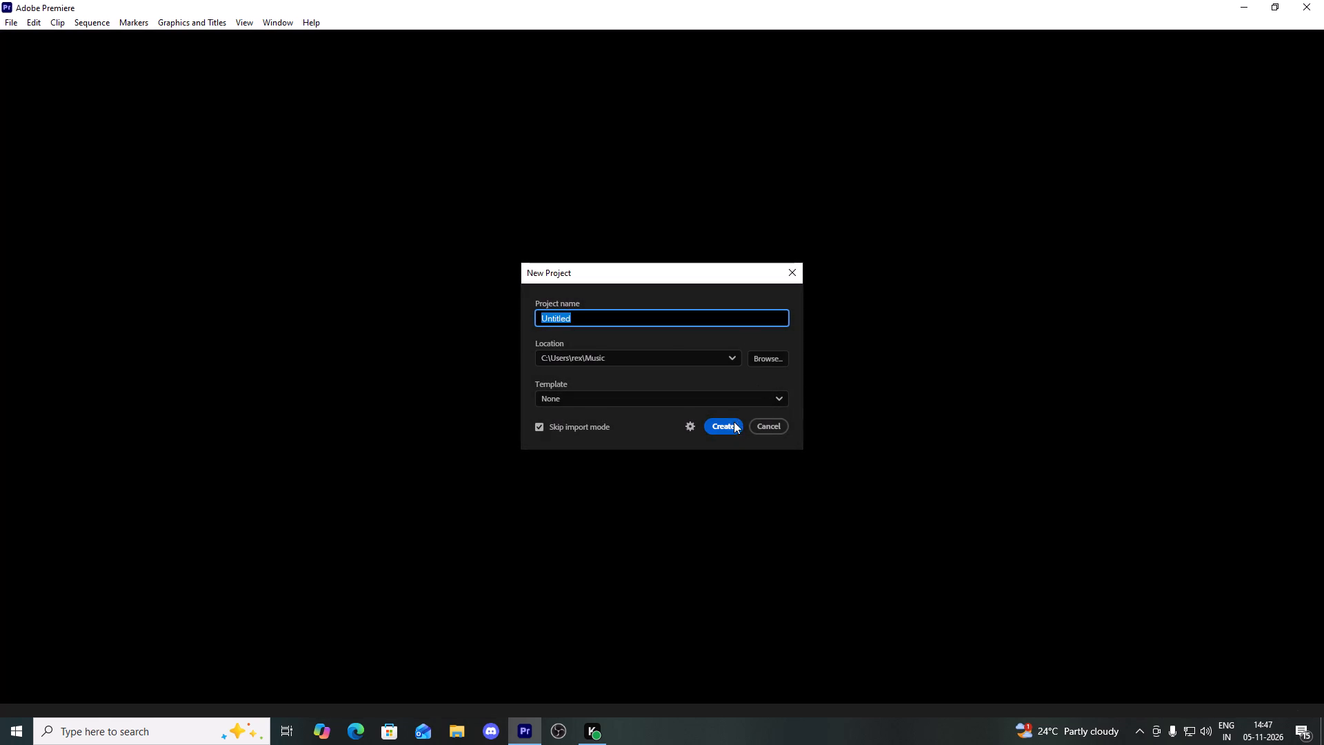
pyautogui.click(729, 422)
pyautogui.click(730, 408)
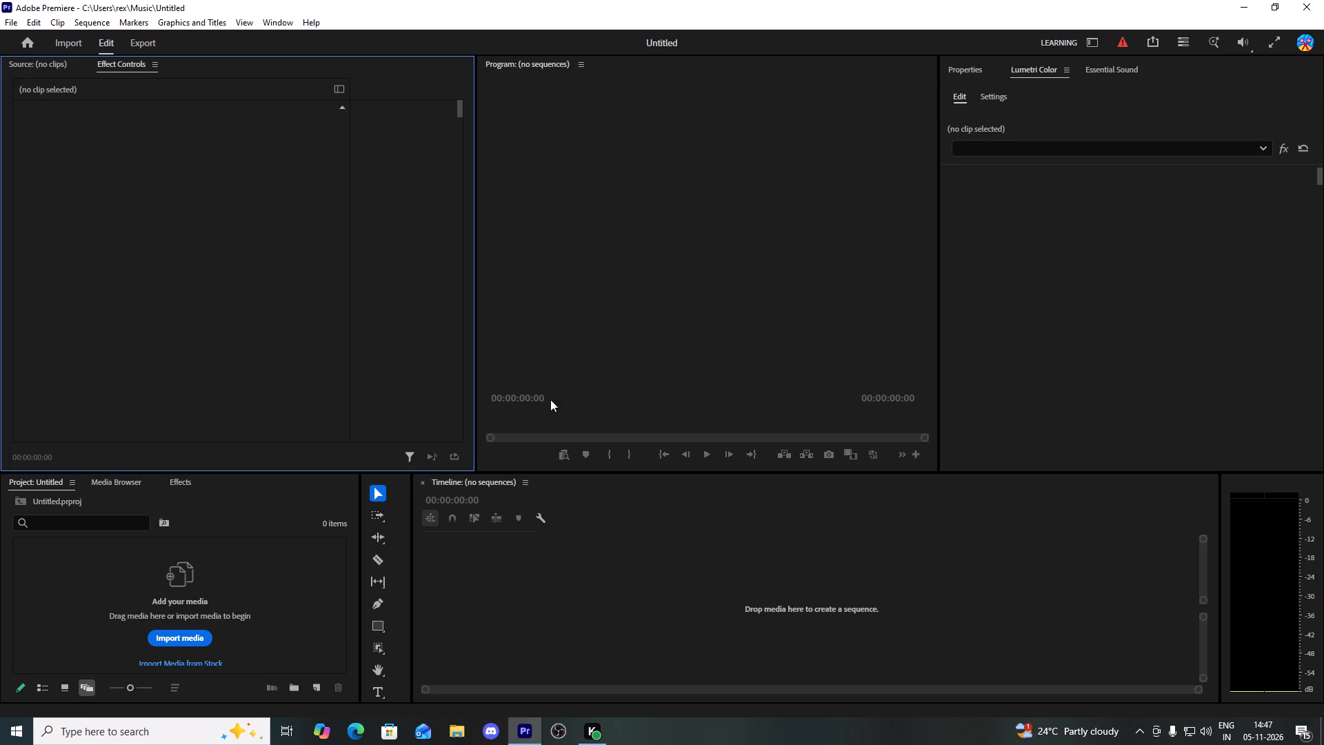
pyautogui.click(174, 633)
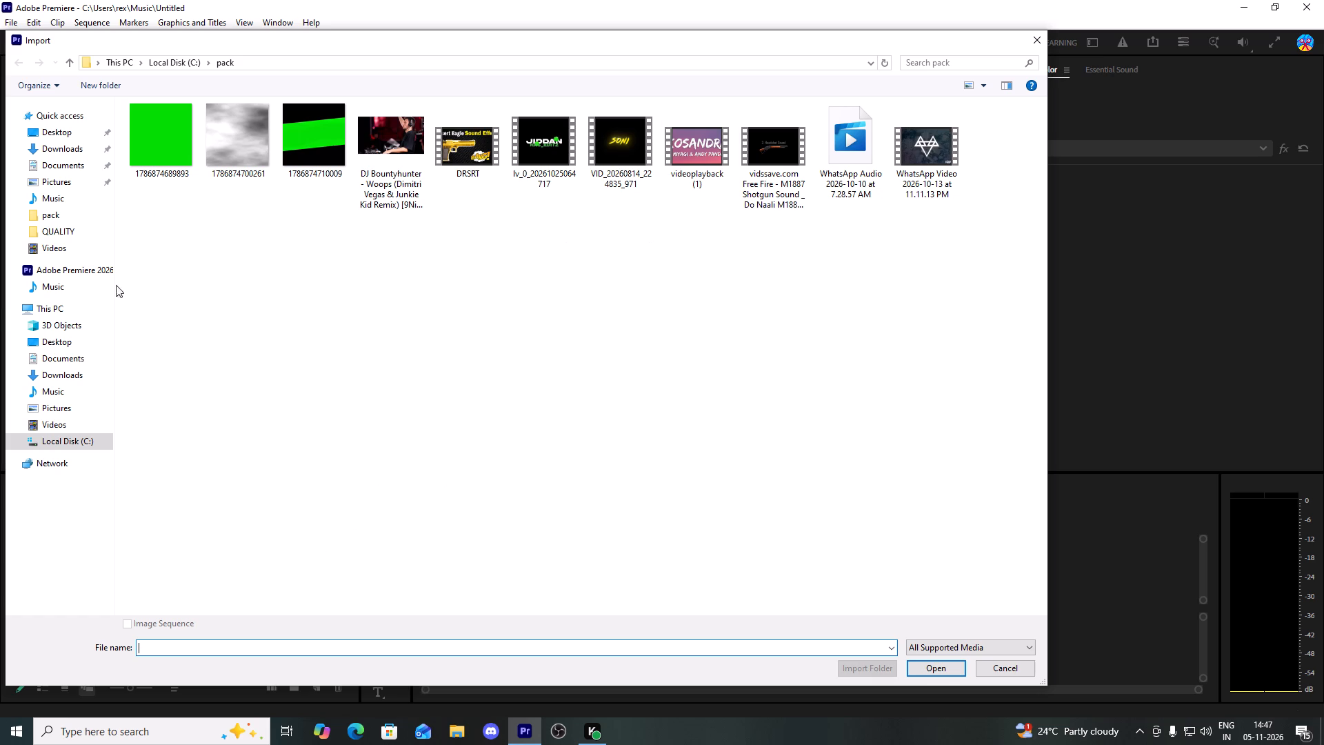
pyautogui.click(56, 243)
pyautogui.click(332, 327)
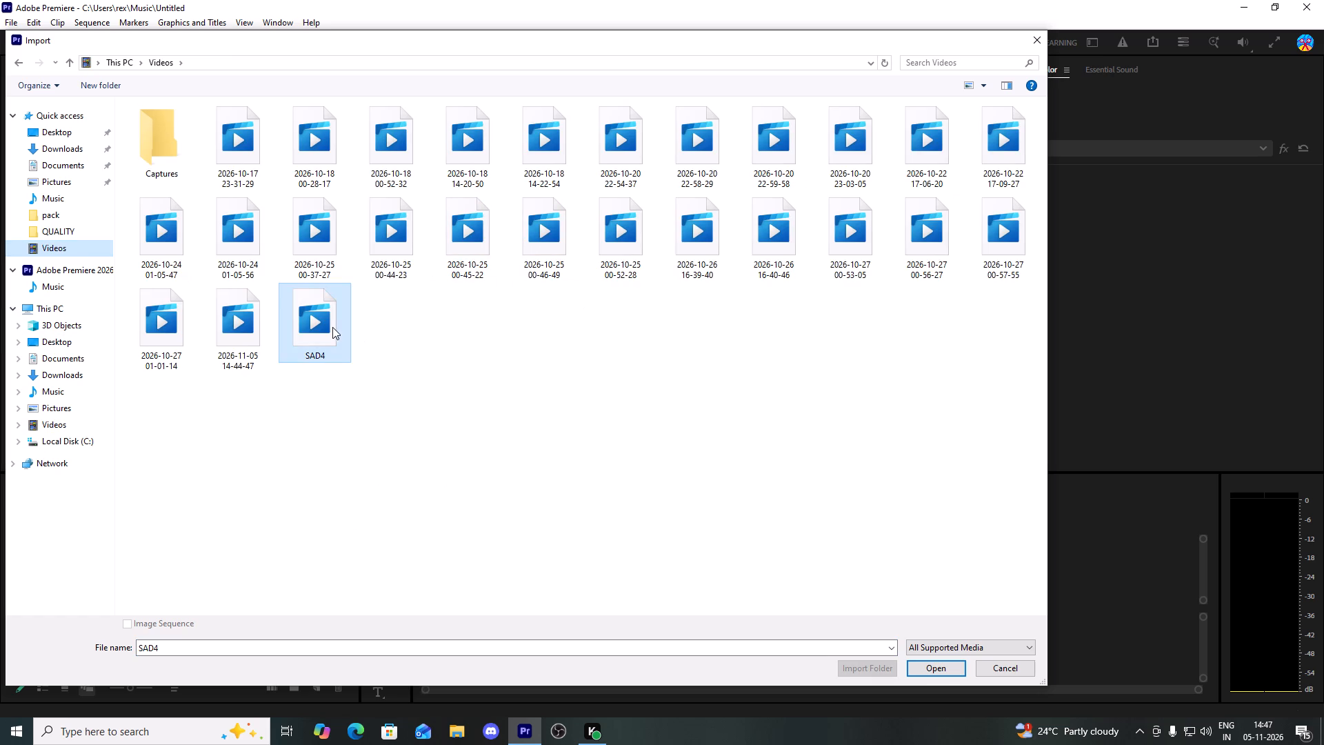
pyautogui.click(248, 337)
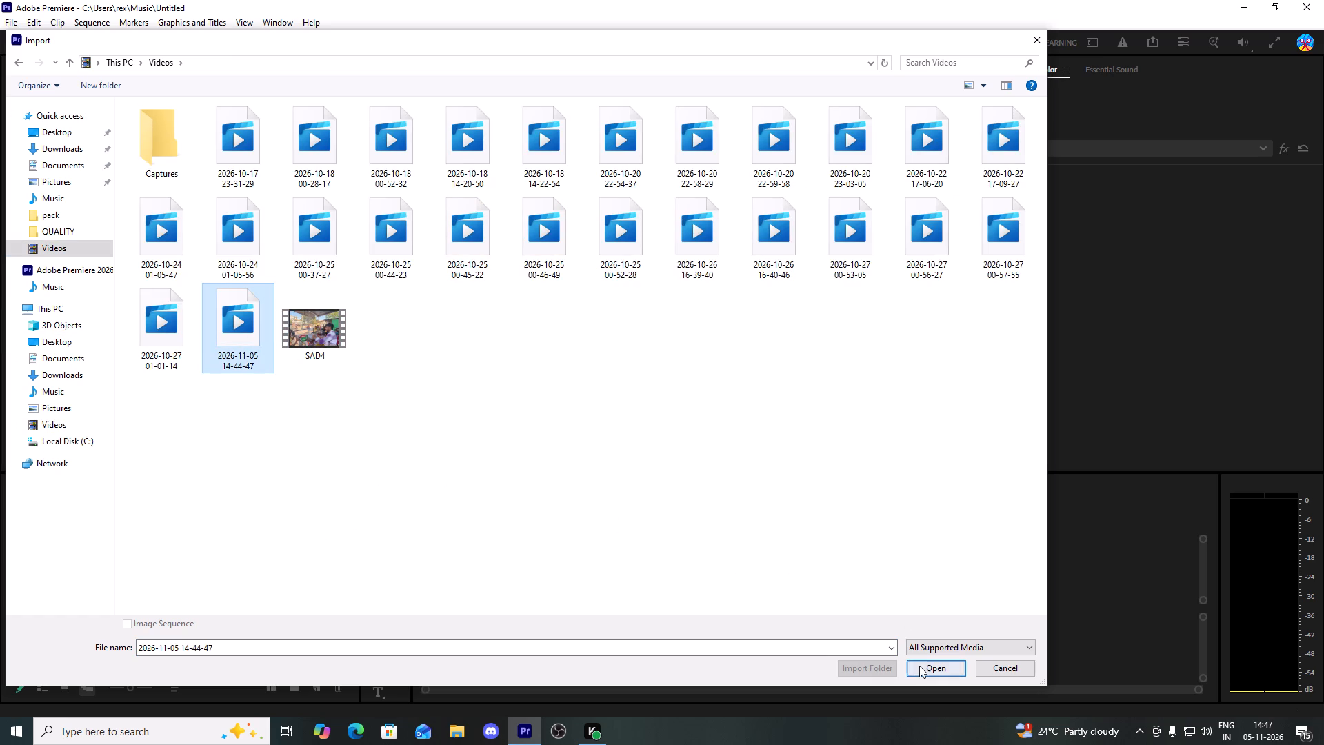
pyautogui.click(920, 666)
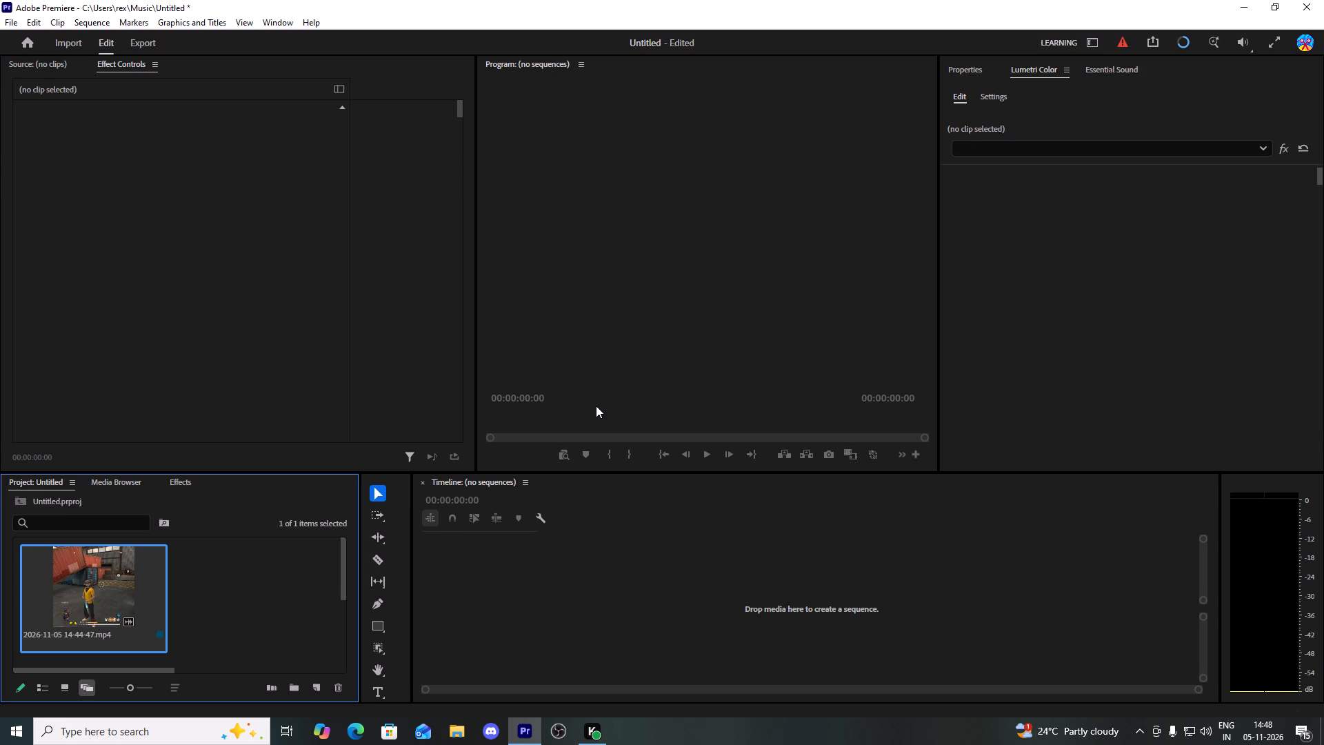
pyautogui.moveTo(88, 593); pyautogui.dragTo(524, 599)
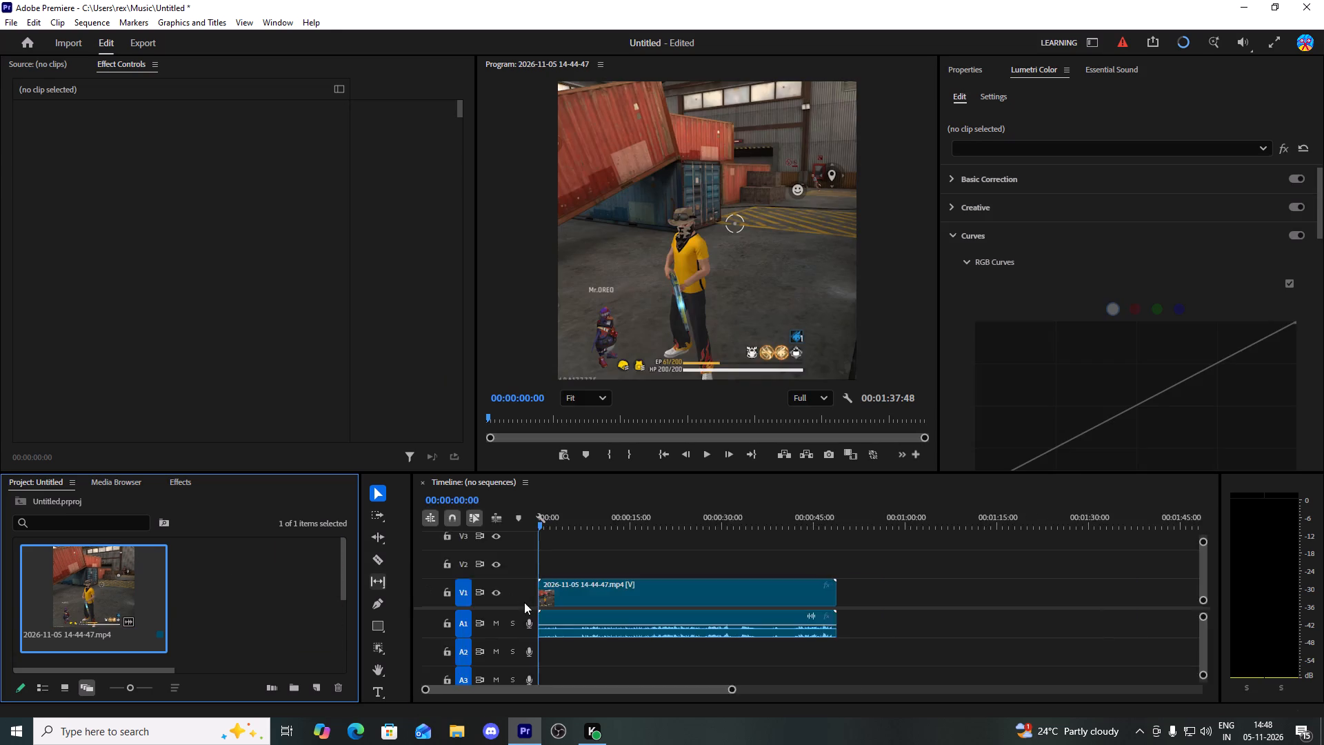
# Review the gameplay footage for the starting point of the last round and split the clip at 00:01:17:18 with the Razor tool.
pyautogui.click(711, 457)
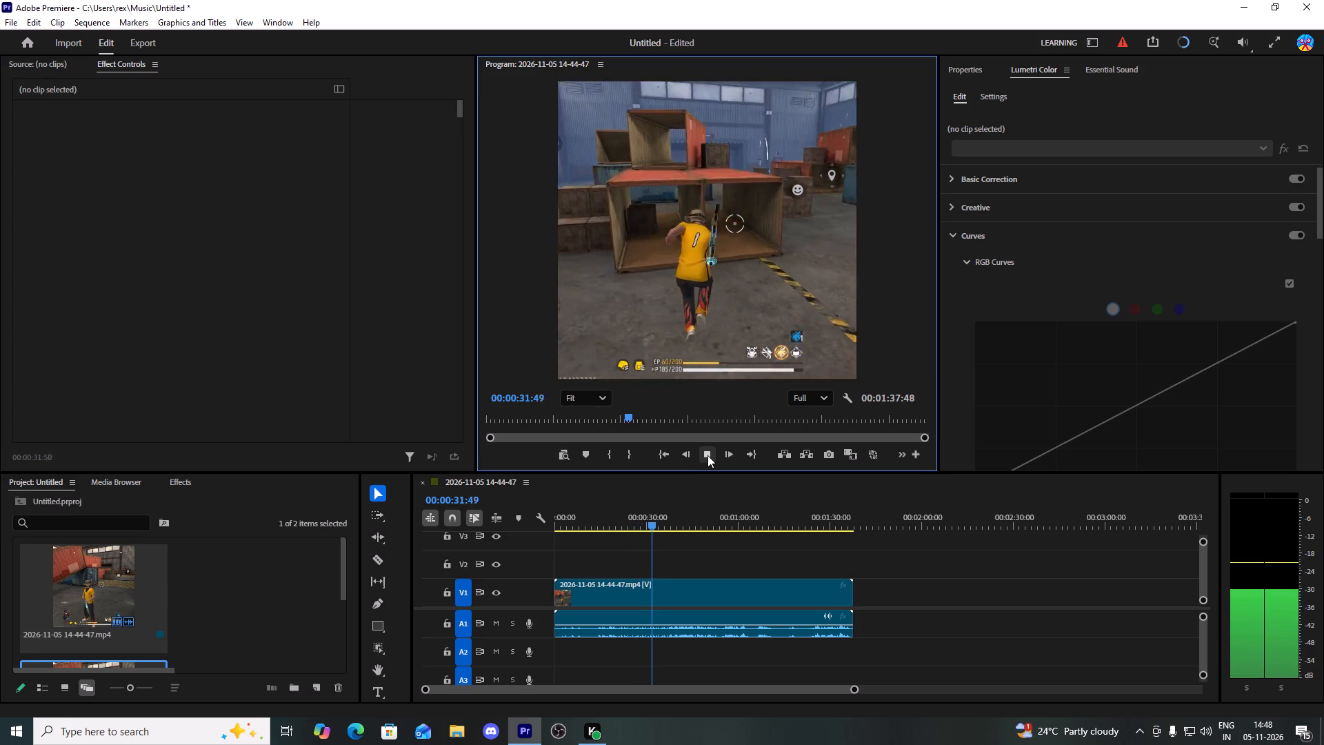
pyautogui.click(708, 455)
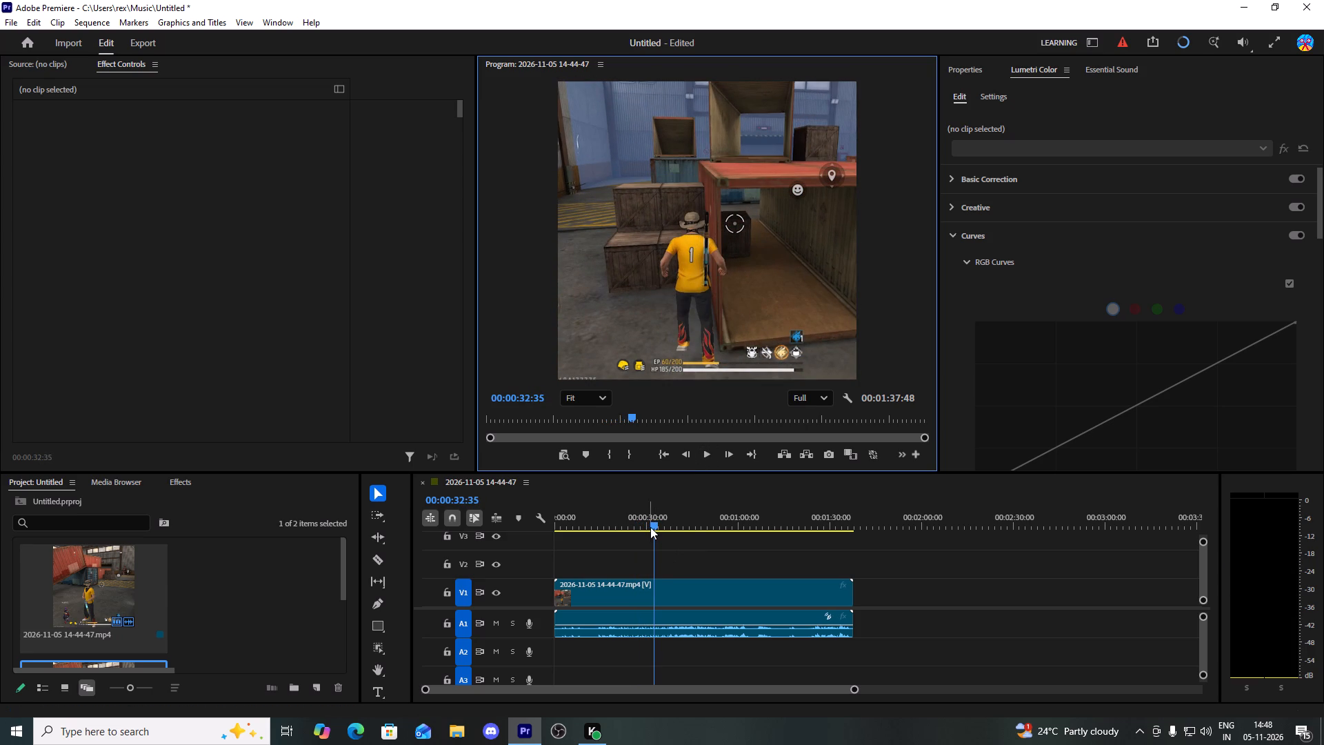
pyautogui.moveTo(650, 527); pyautogui.dragTo(693, 533)
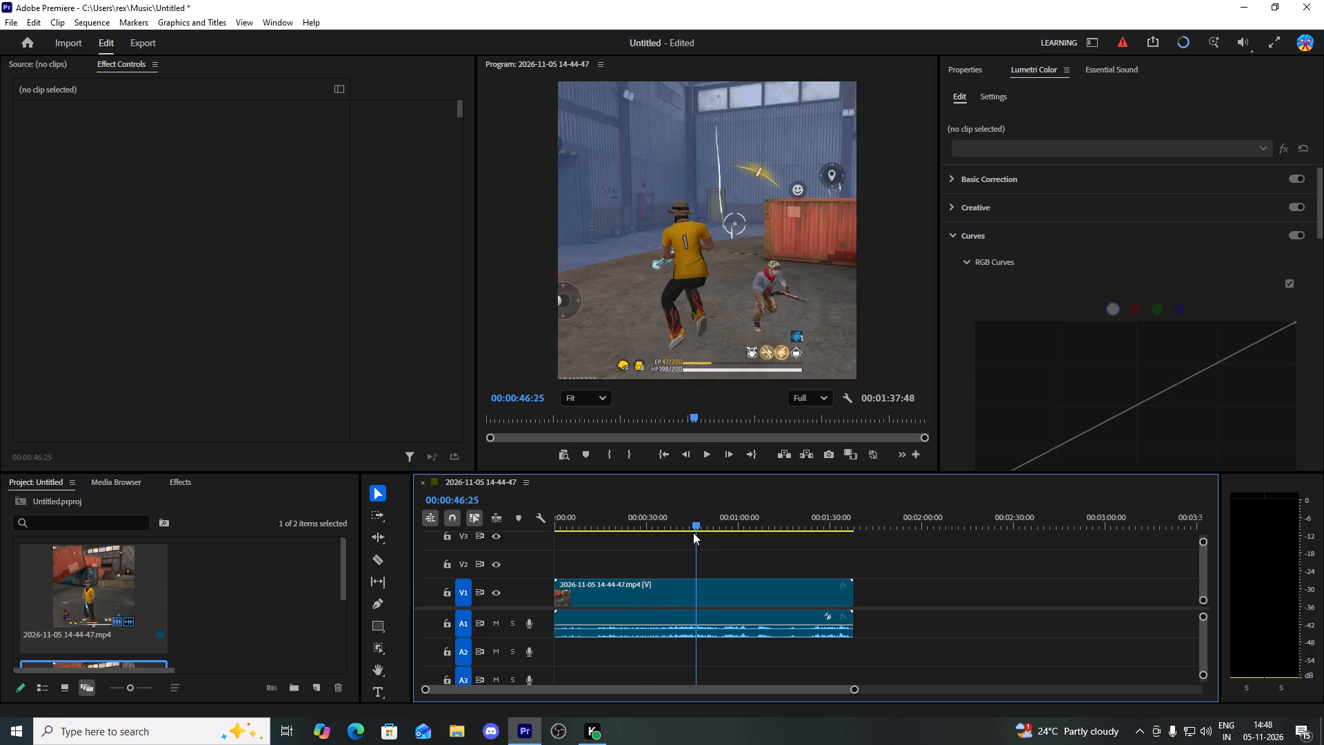
pyautogui.moveTo(693, 533); pyautogui.dragTo(720, 539)
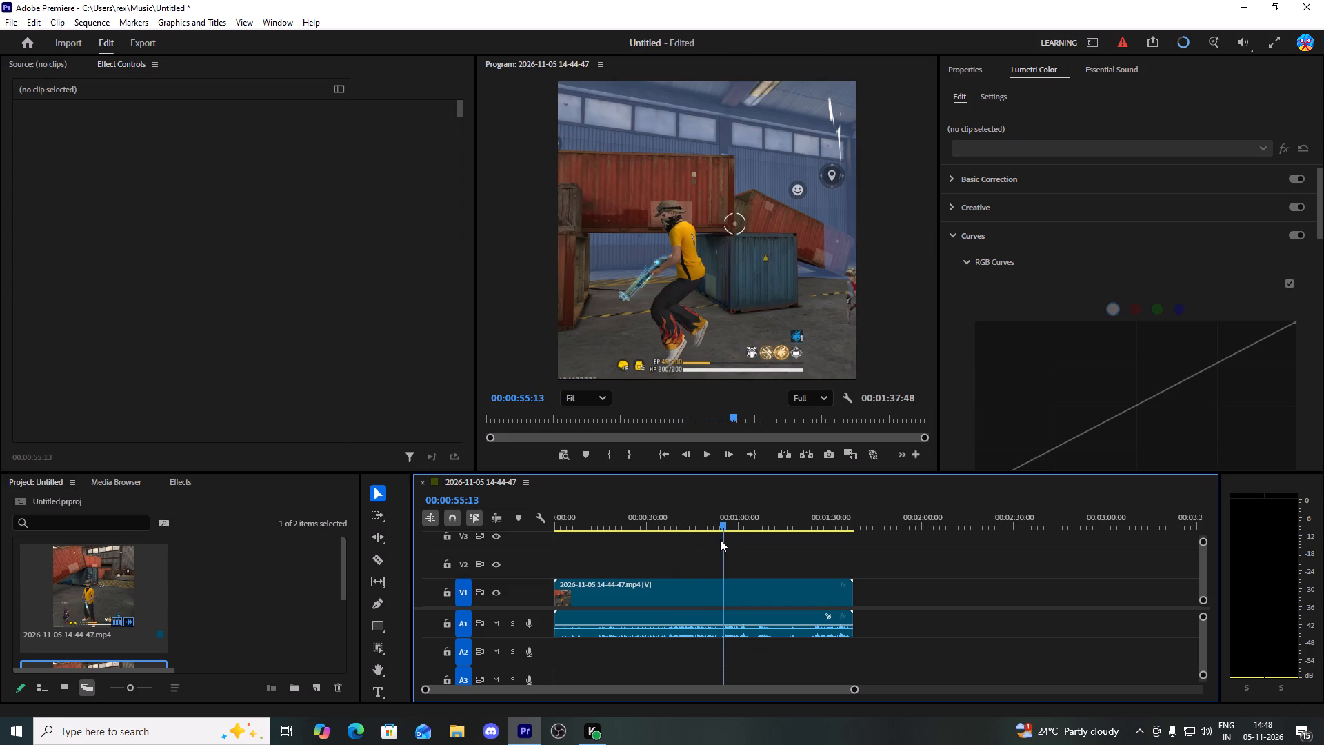
pyautogui.moveTo(720, 539); pyautogui.dragTo(728, 542)
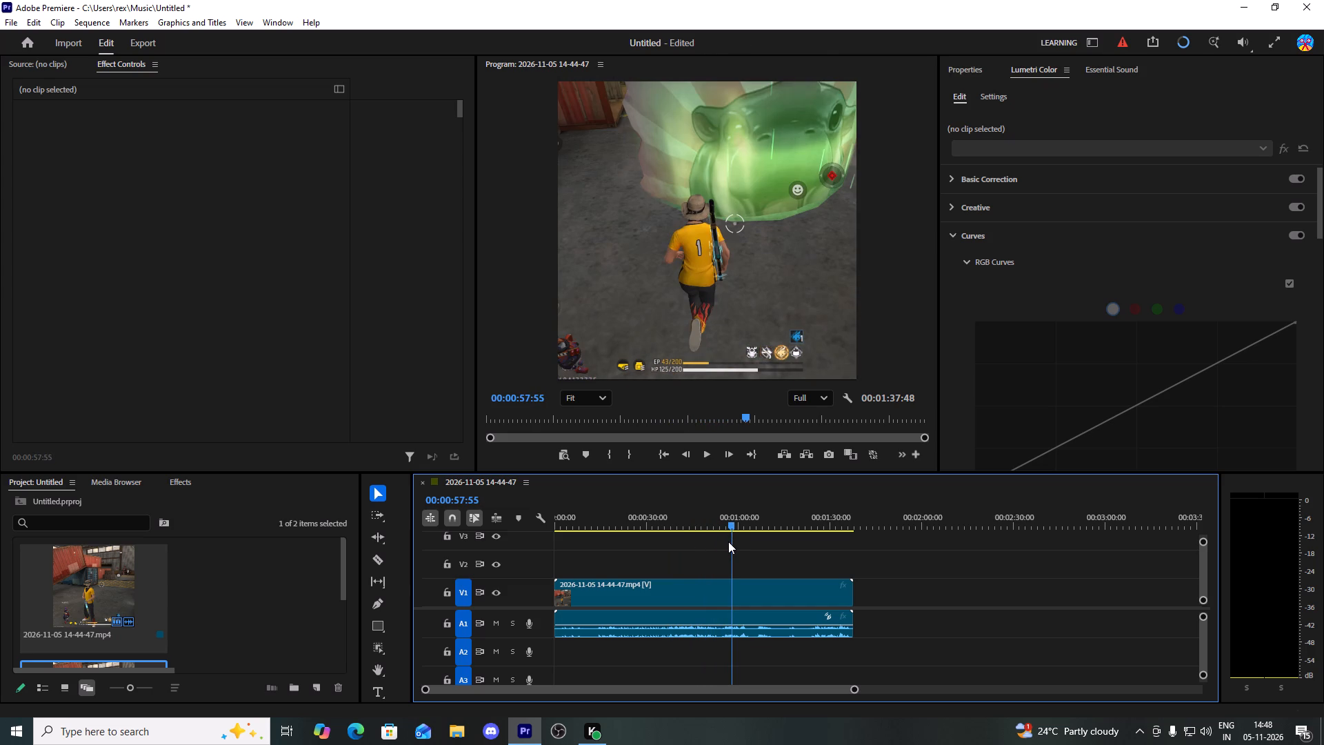
pyautogui.moveTo(728, 542); pyautogui.dragTo(790, 543)
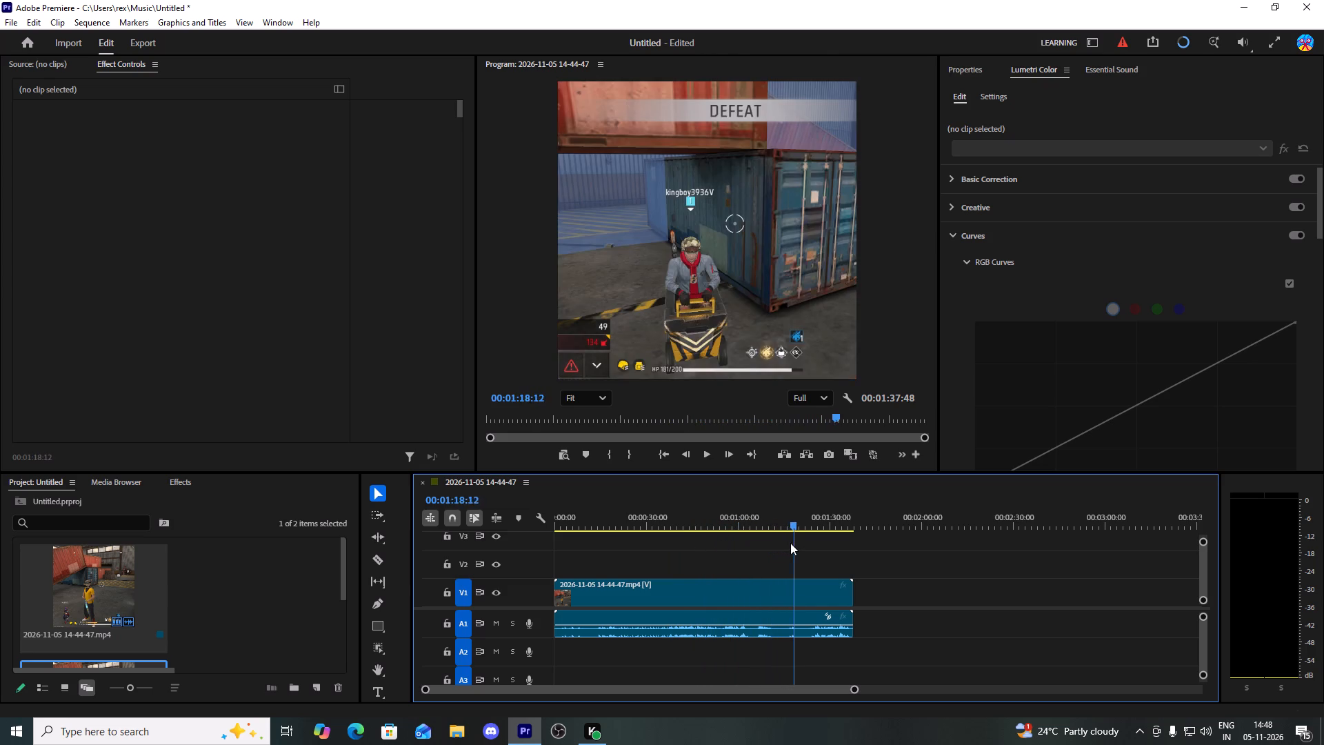
pyautogui.moveTo(790, 543); pyautogui.dragTo(792, 547)
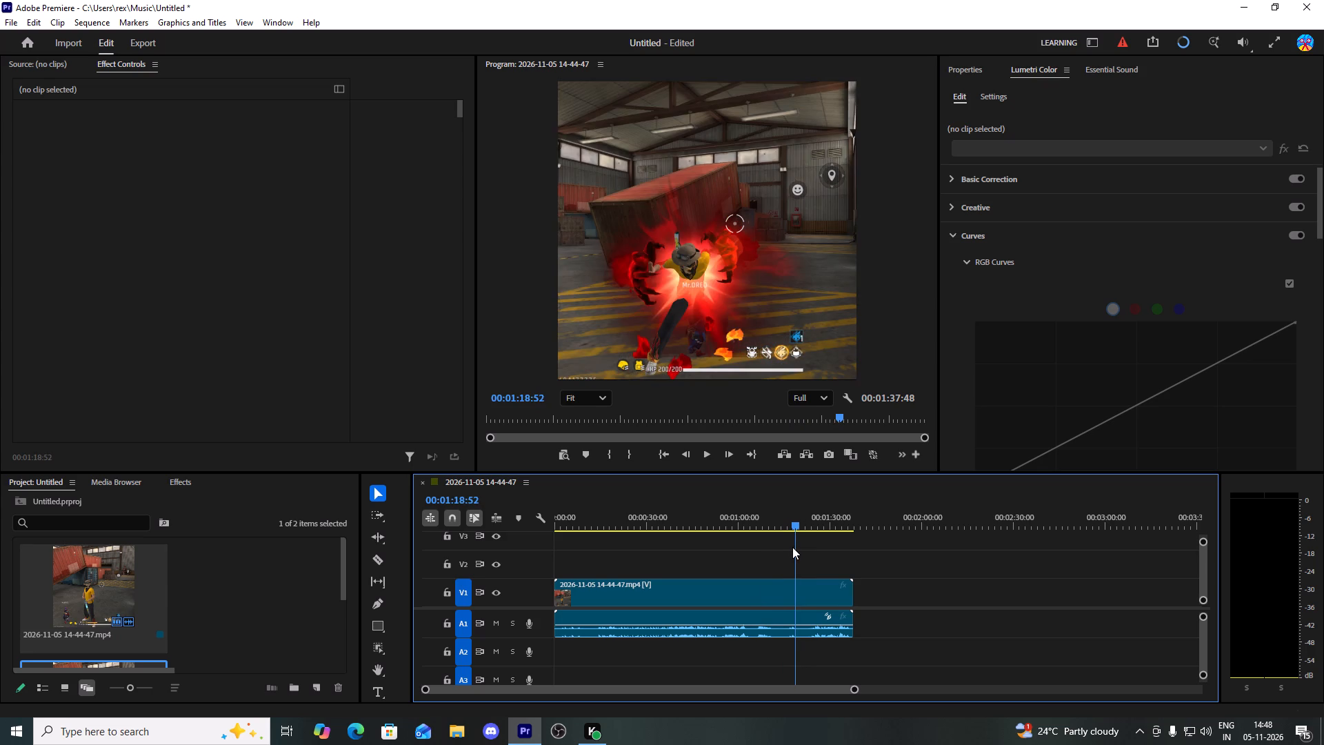
pyautogui.moveTo(792, 547); pyautogui.dragTo(788, 547)
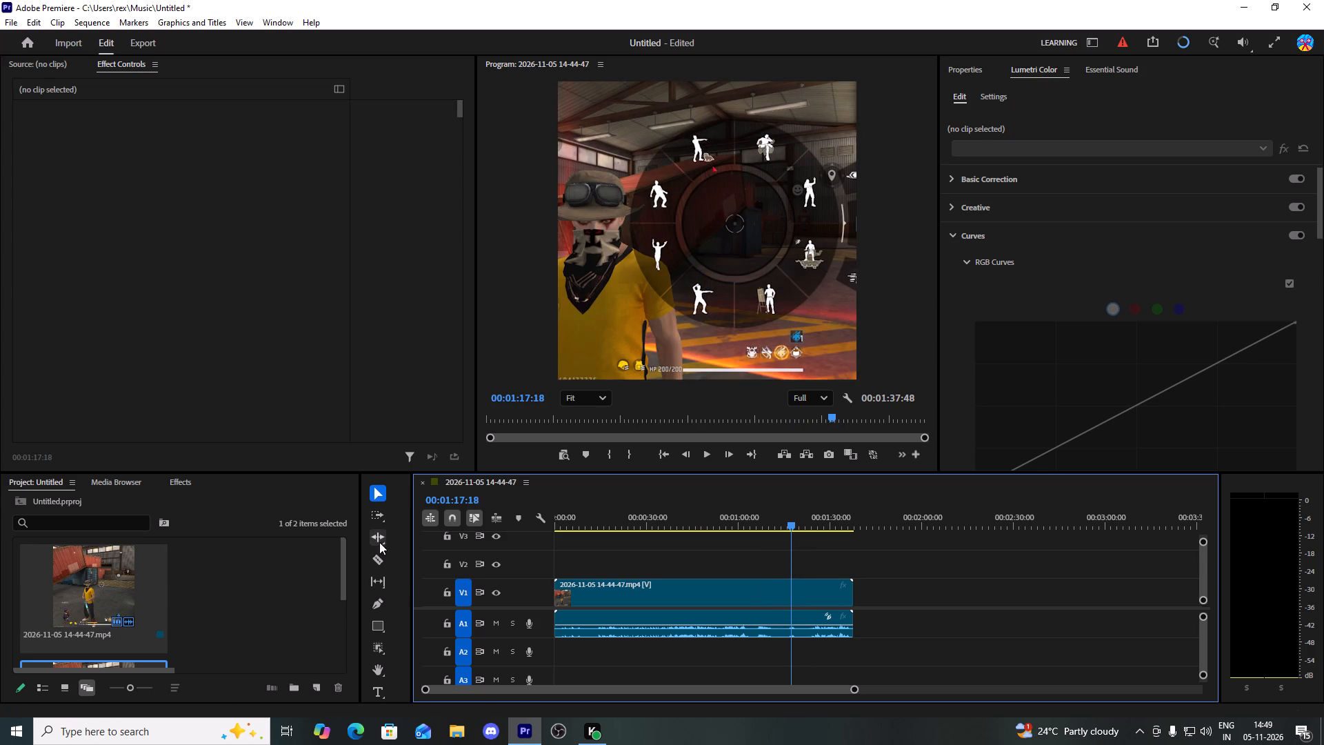
pyautogui.click(384, 557)
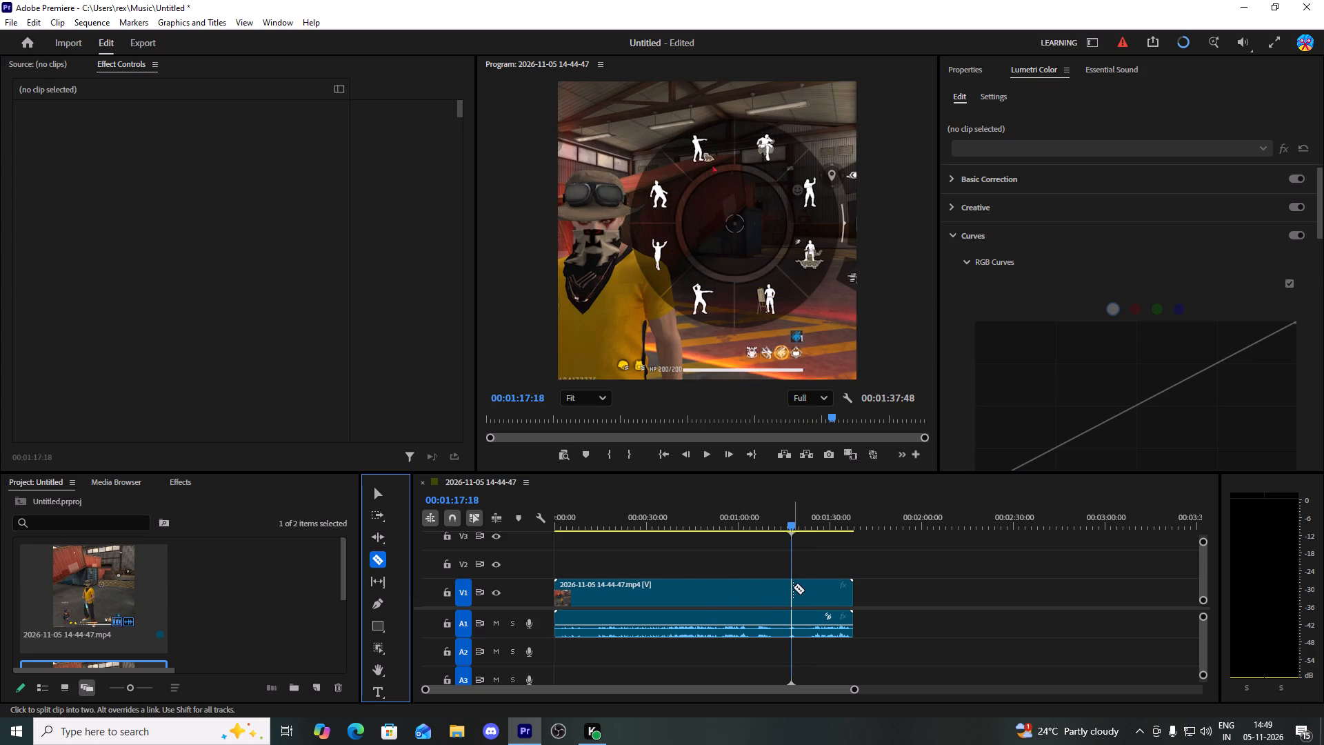
pyautogui.click(792, 588)
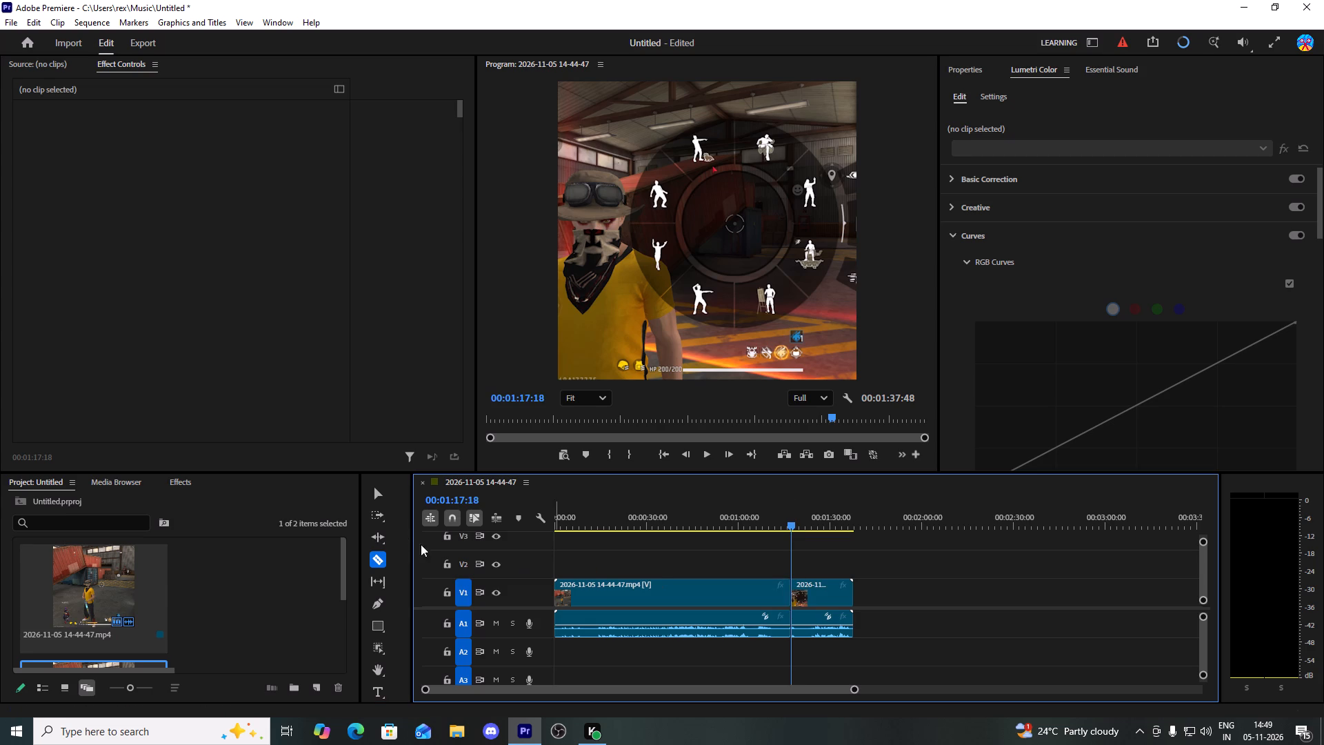
# Delete the long section before the cut and move the remaining clip to the start of the timeline.
pyautogui.click(377, 495)
pyautogui.click(682, 595)
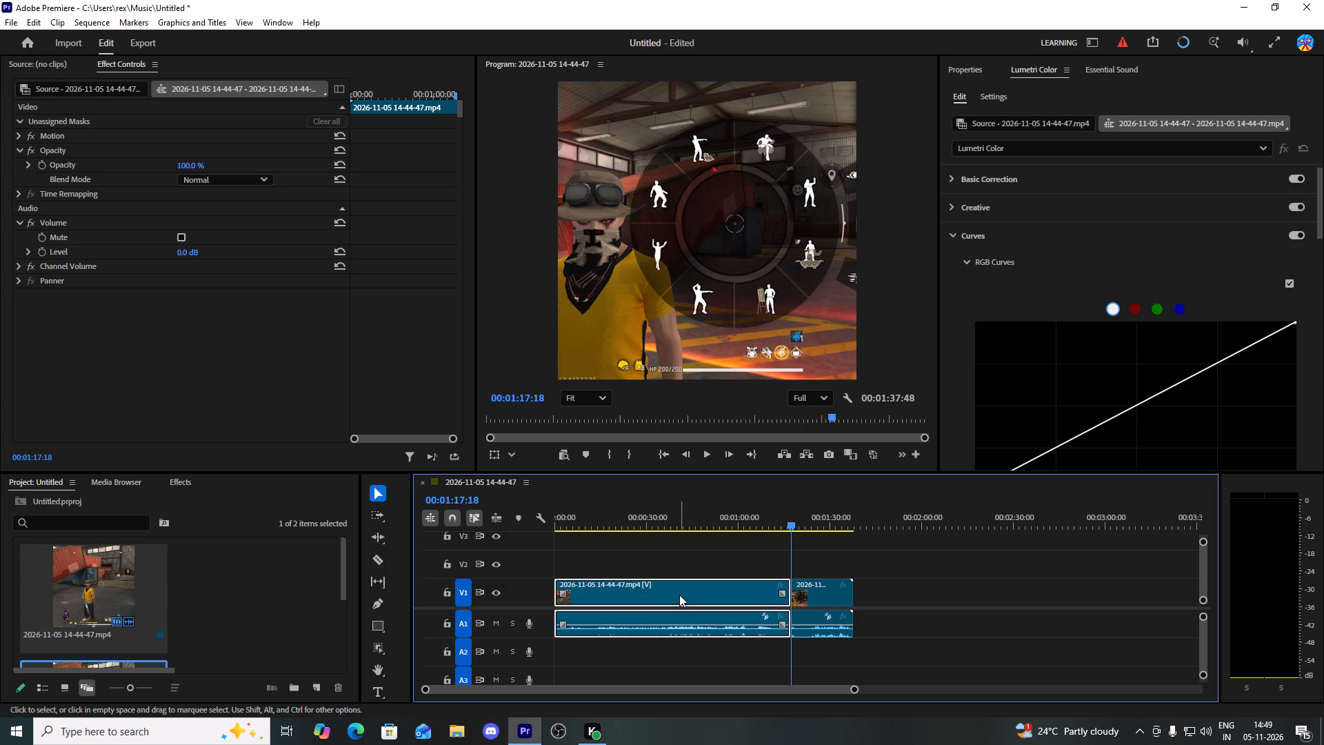
pyautogui.press('Delete')
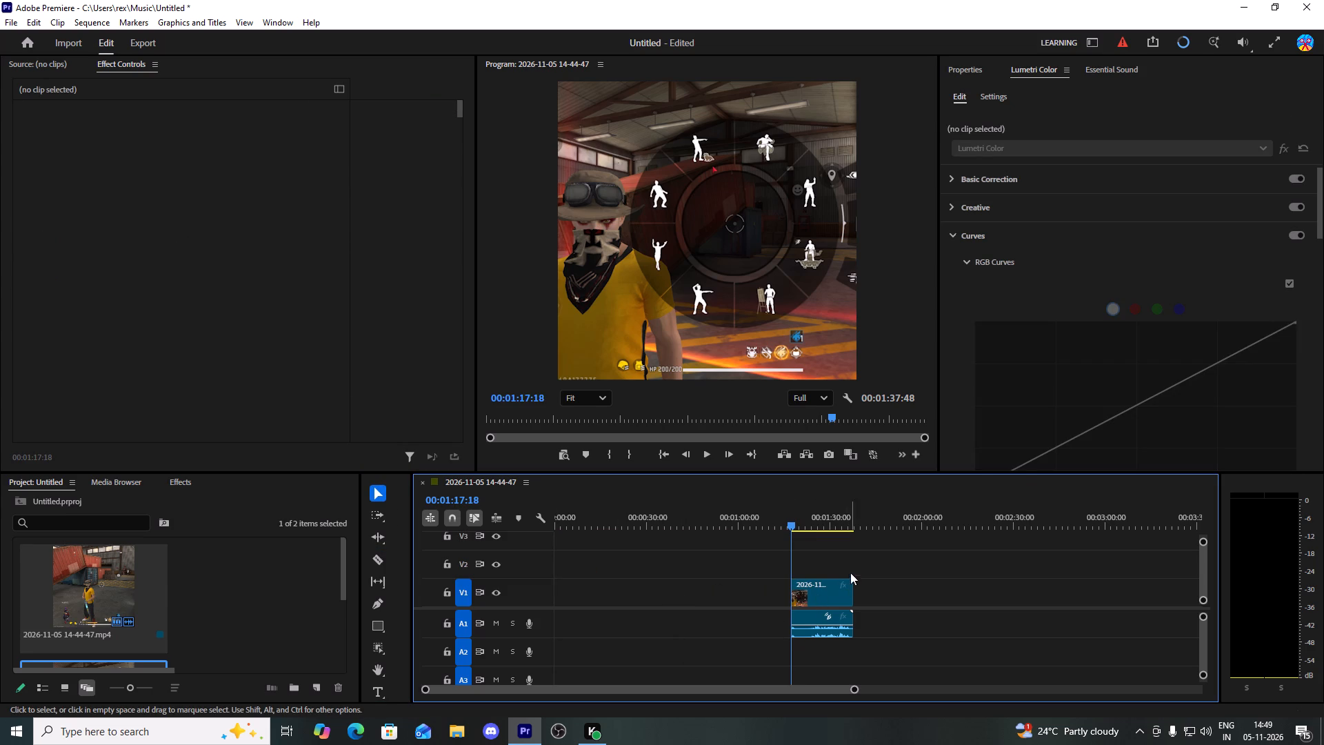
pyautogui.moveTo(817, 595); pyautogui.dragTo(556, 595)
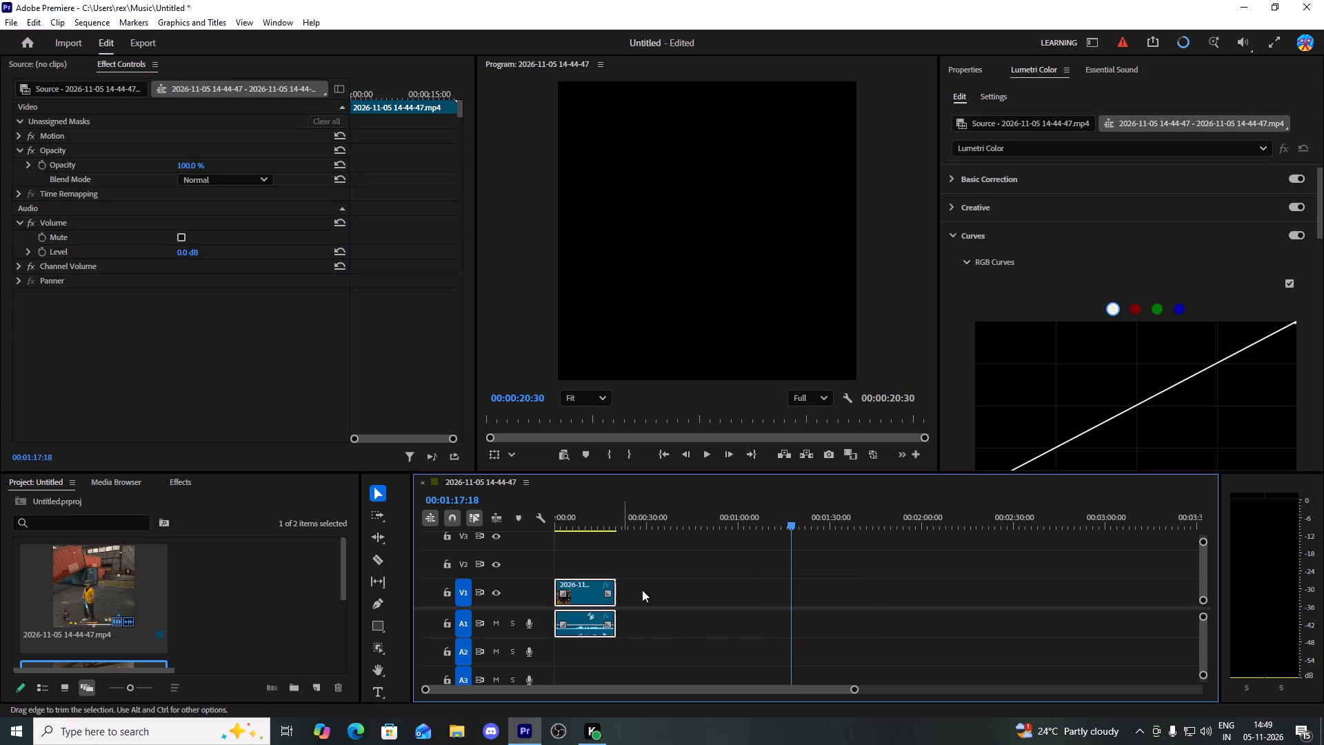
# Preview the clip from the start of the sequence and split it at 00:00:00:48 with the Razor tool.
pyautogui.moveTo(788, 526); pyautogui.dragTo(468, 569)
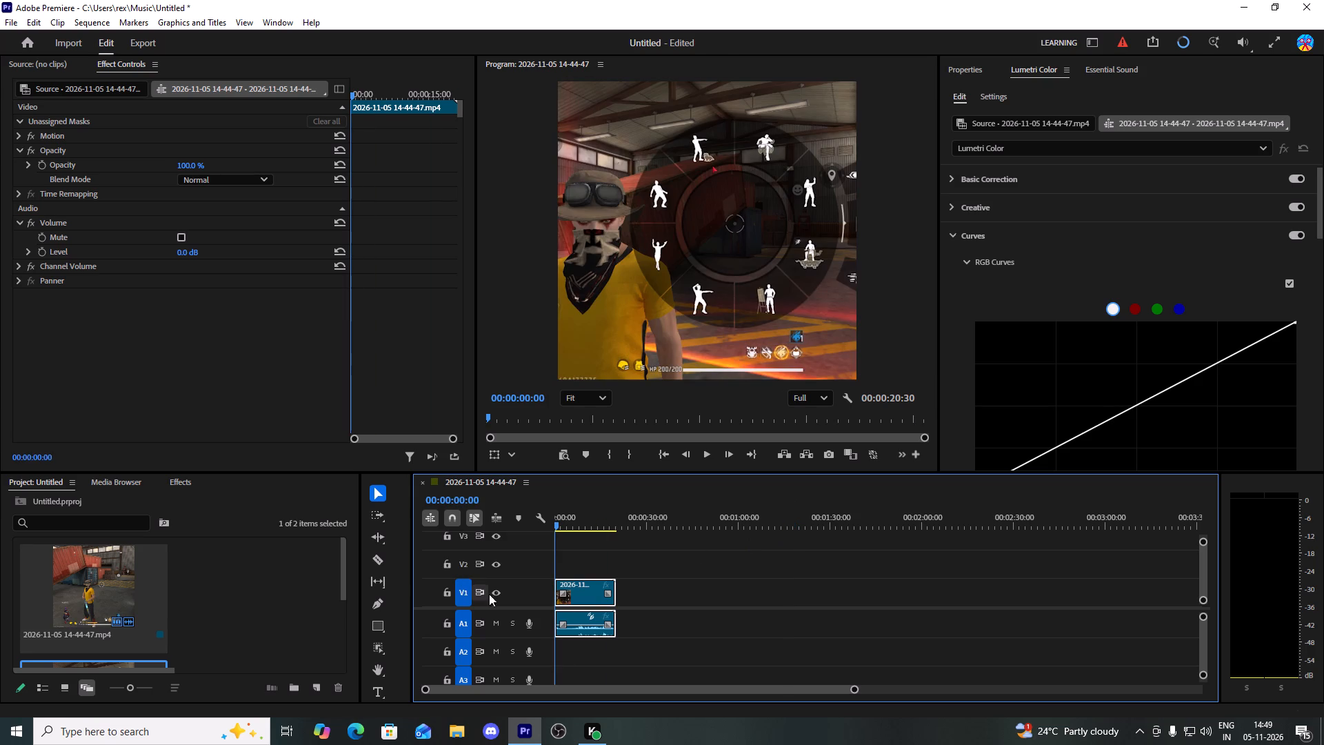
pyautogui.moveTo(853, 688); pyautogui.dragTo(625, 706)
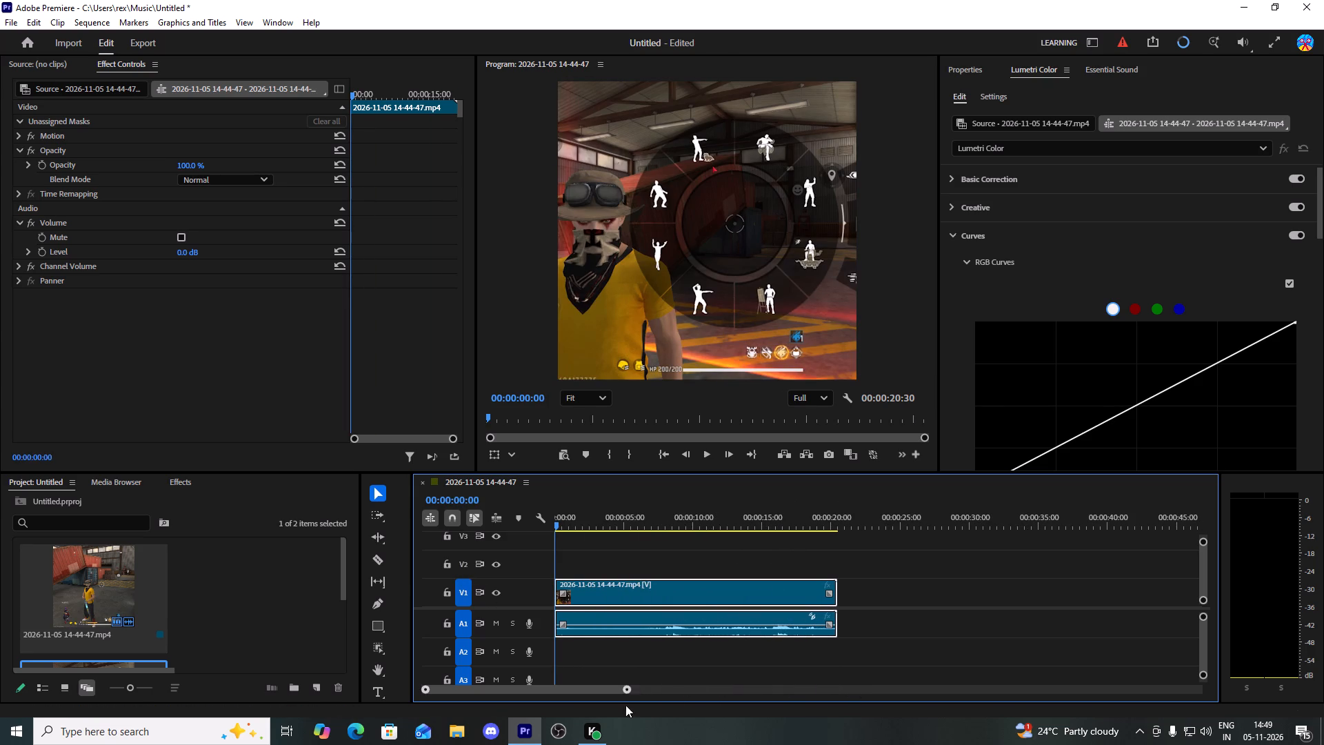
pyautogui.click(709, 454)
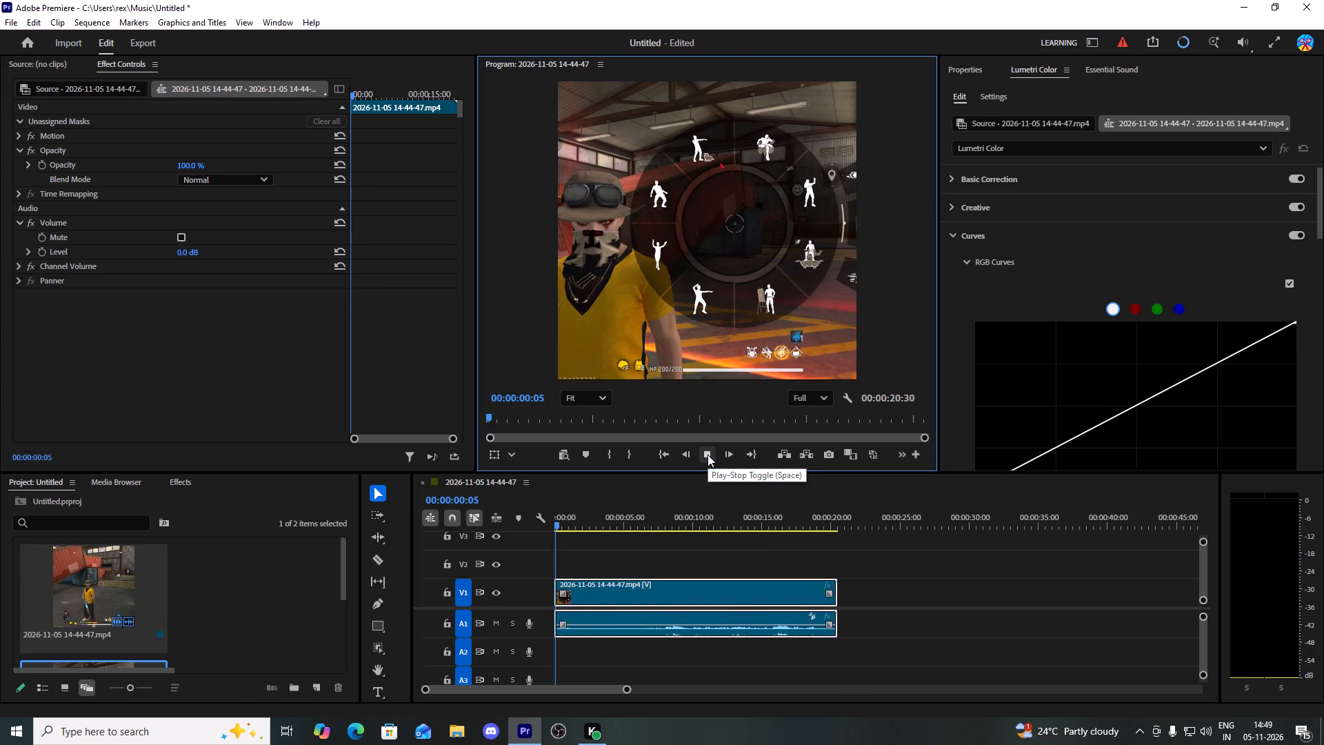
pyautogui.click(708, 455)
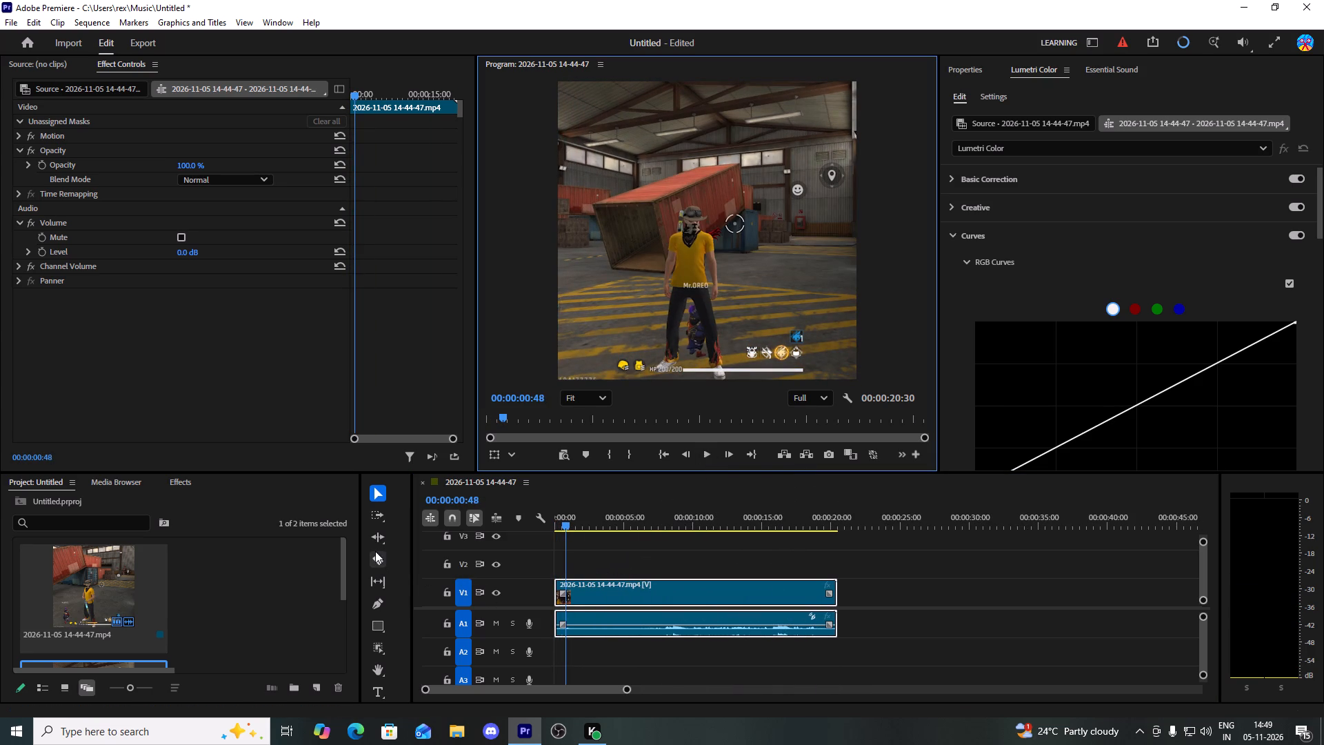
pyautogui.click(375, 558)
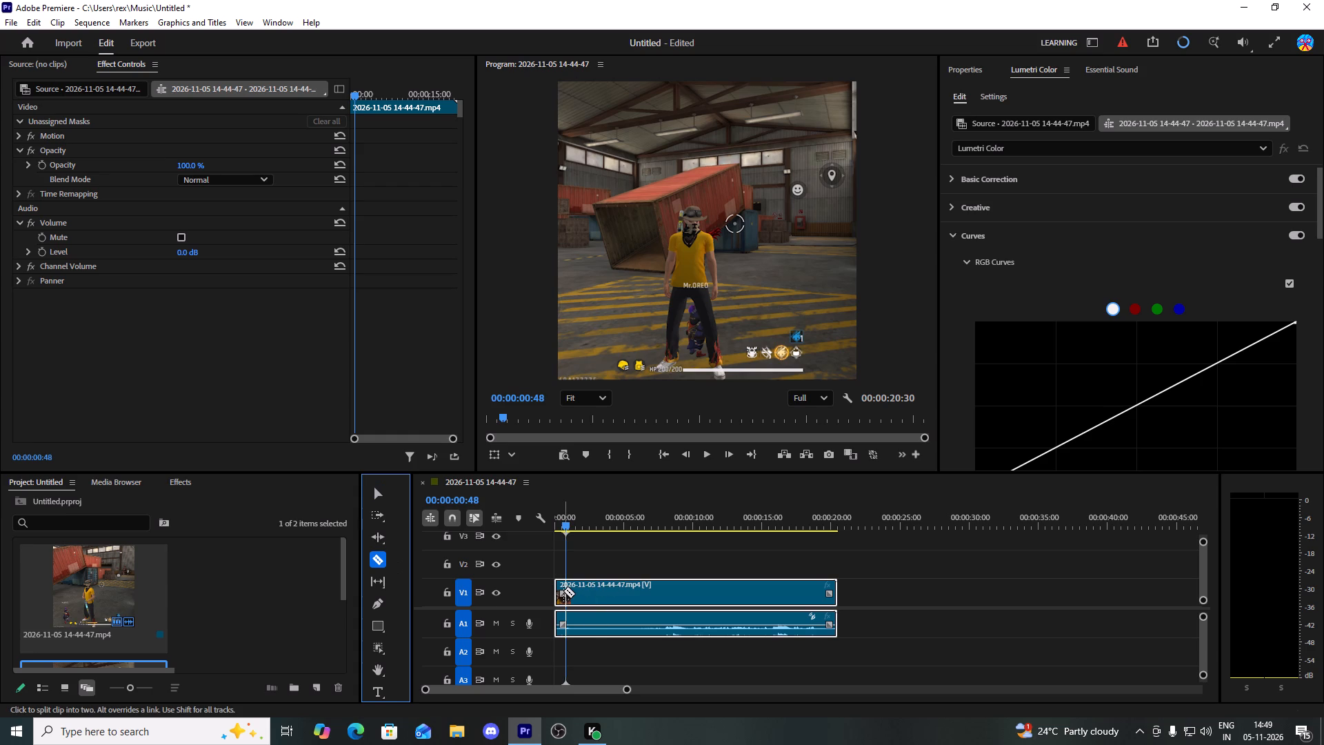
pyautogui.click(565, 592)
# Delete the short piece before the new cut and move the remaining clip to the sequence start.
pyautogui.click(374, 491)
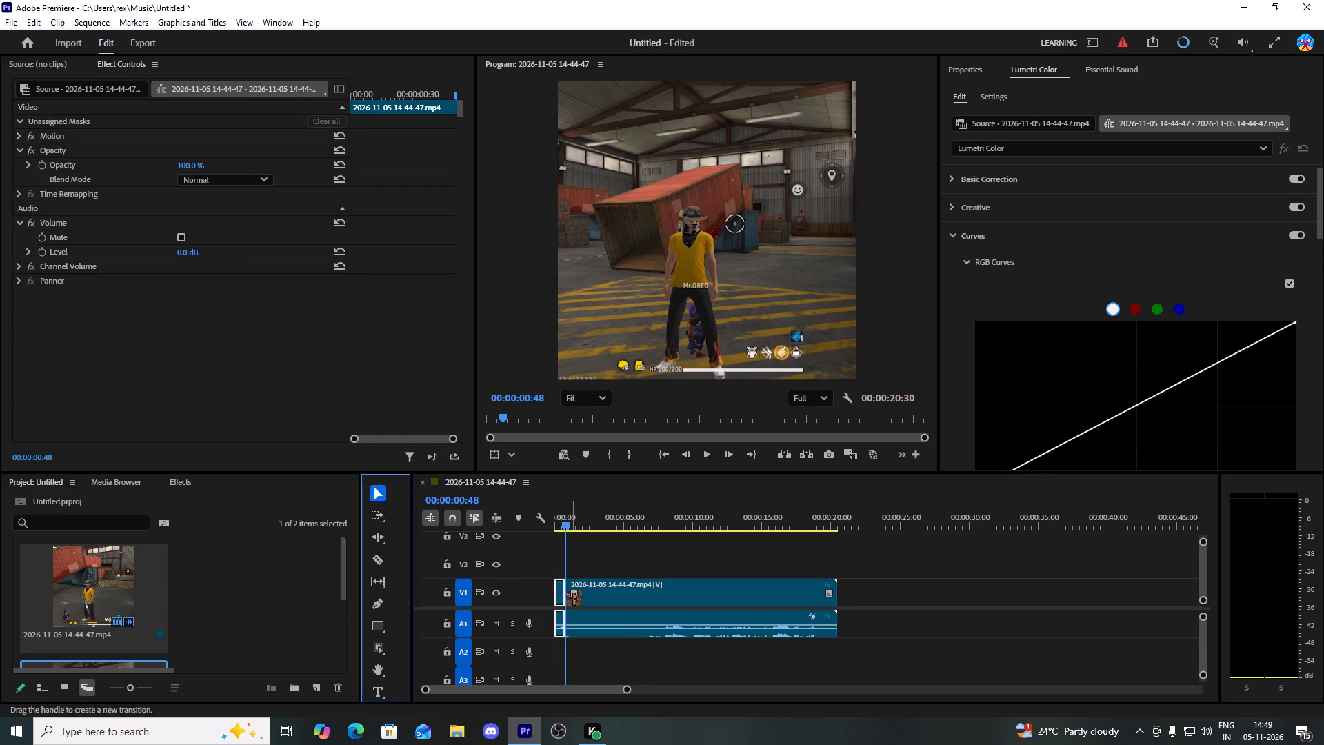
pyautogui.click(562, 594)
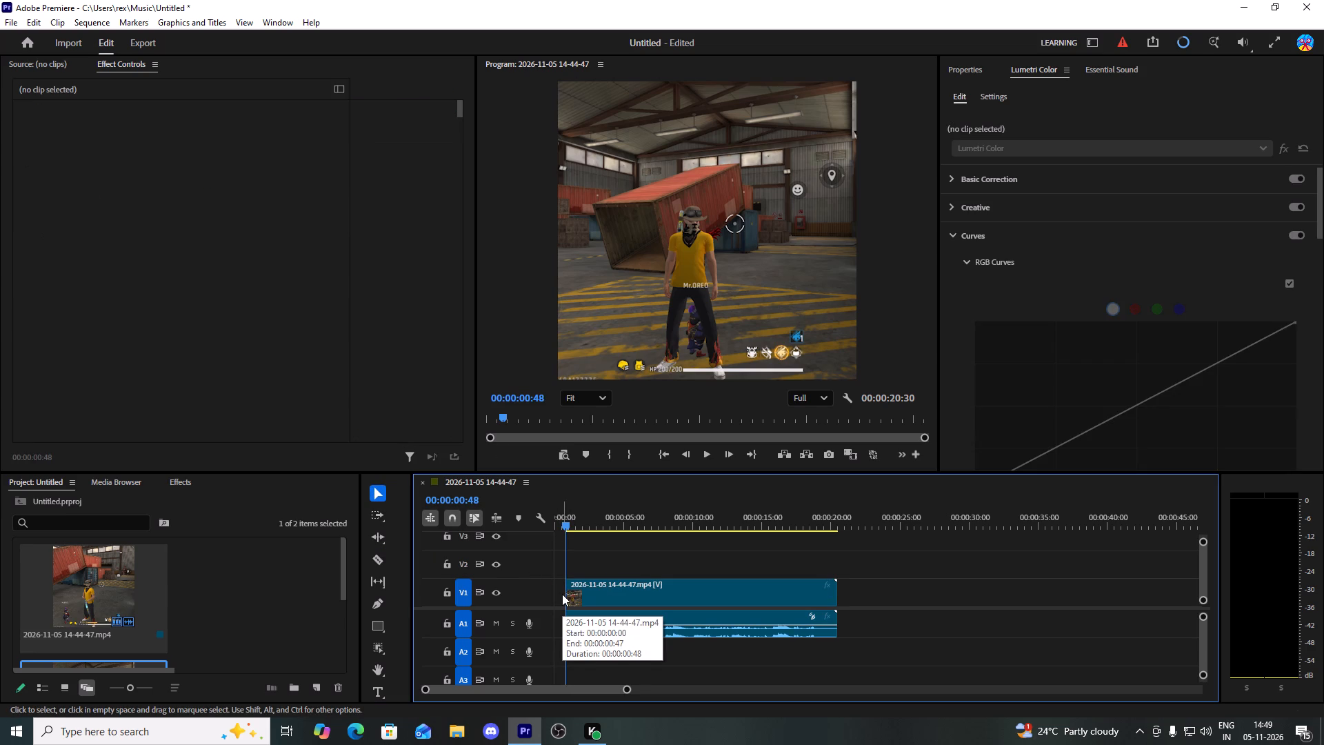
pyautogui.moveTo(635, 598); pyautogui.dragTo(594, 598)
# Play the trimmed sequence from the beginning to about 00:00:17:22 to review the picture and sound.
pyautogui.moveTo(562, 526); pyautogui.dragTo(523, 528)
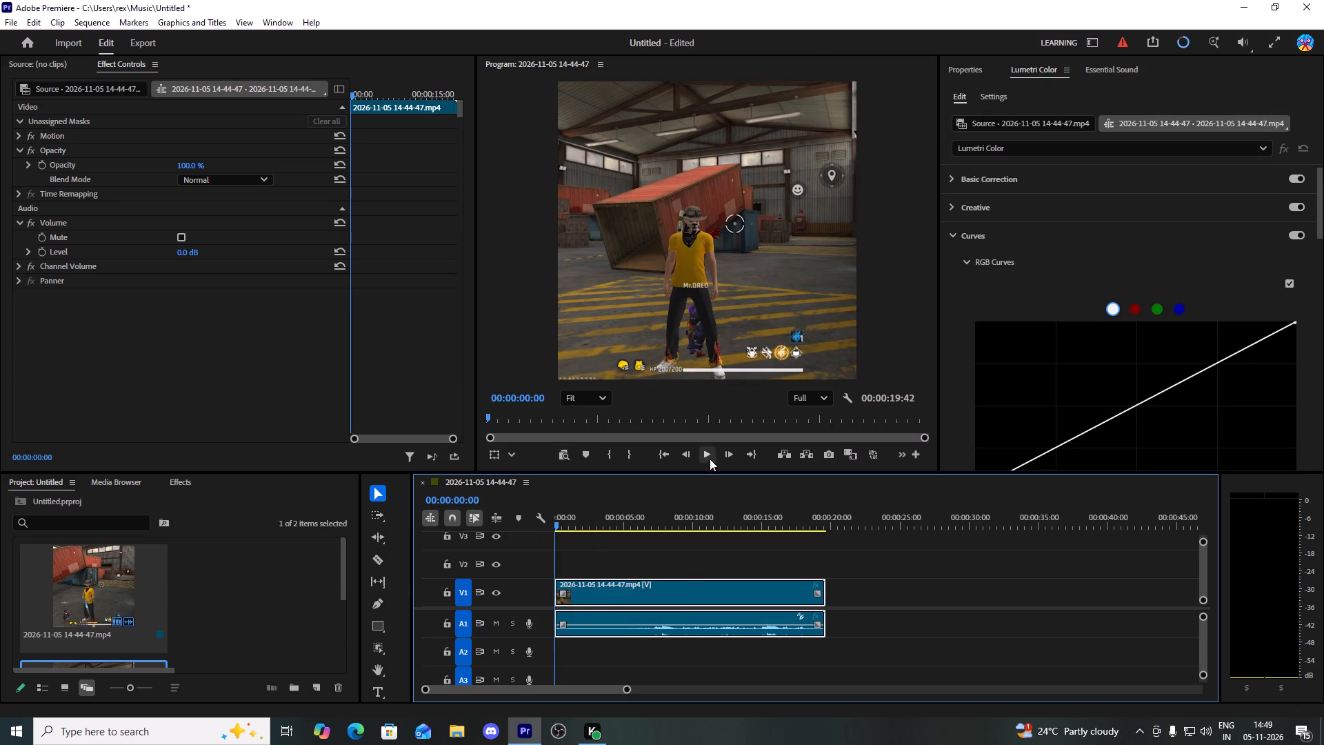
pyautogui.click(708, 459)
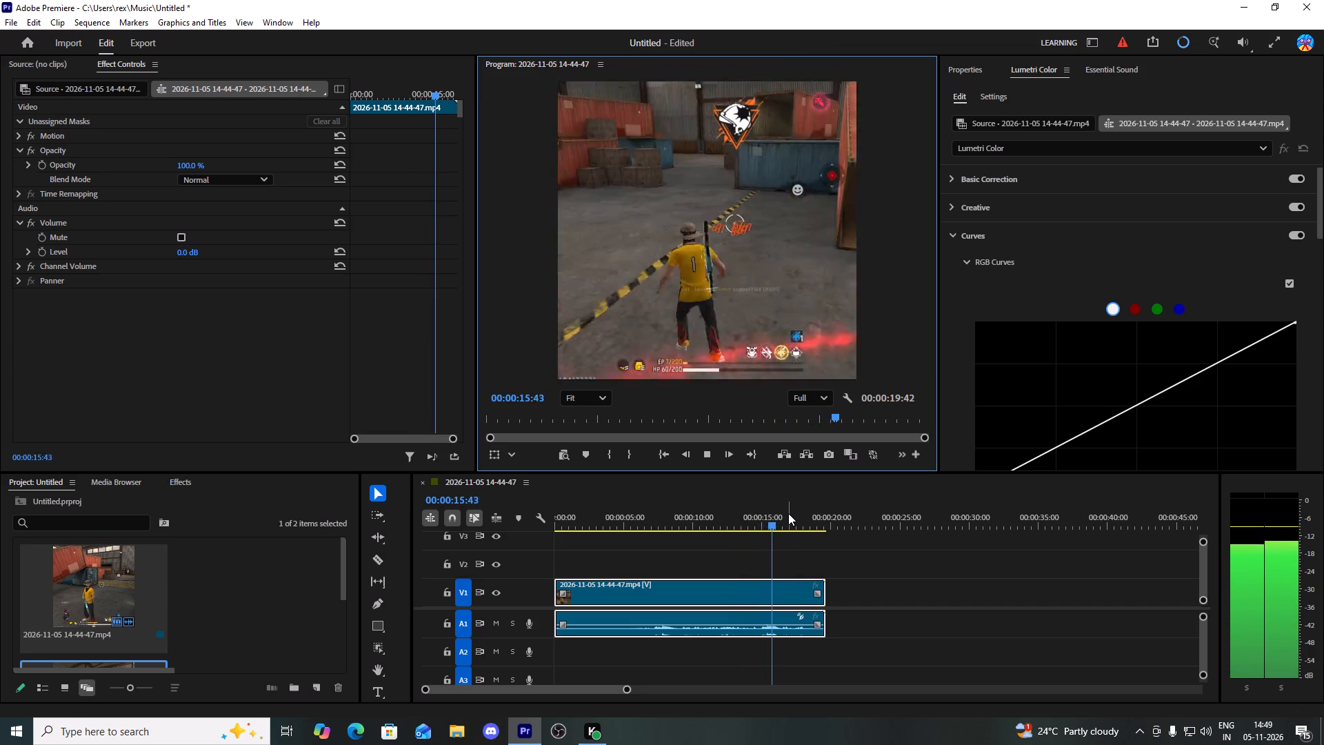
pyautogui.click(706, 455)
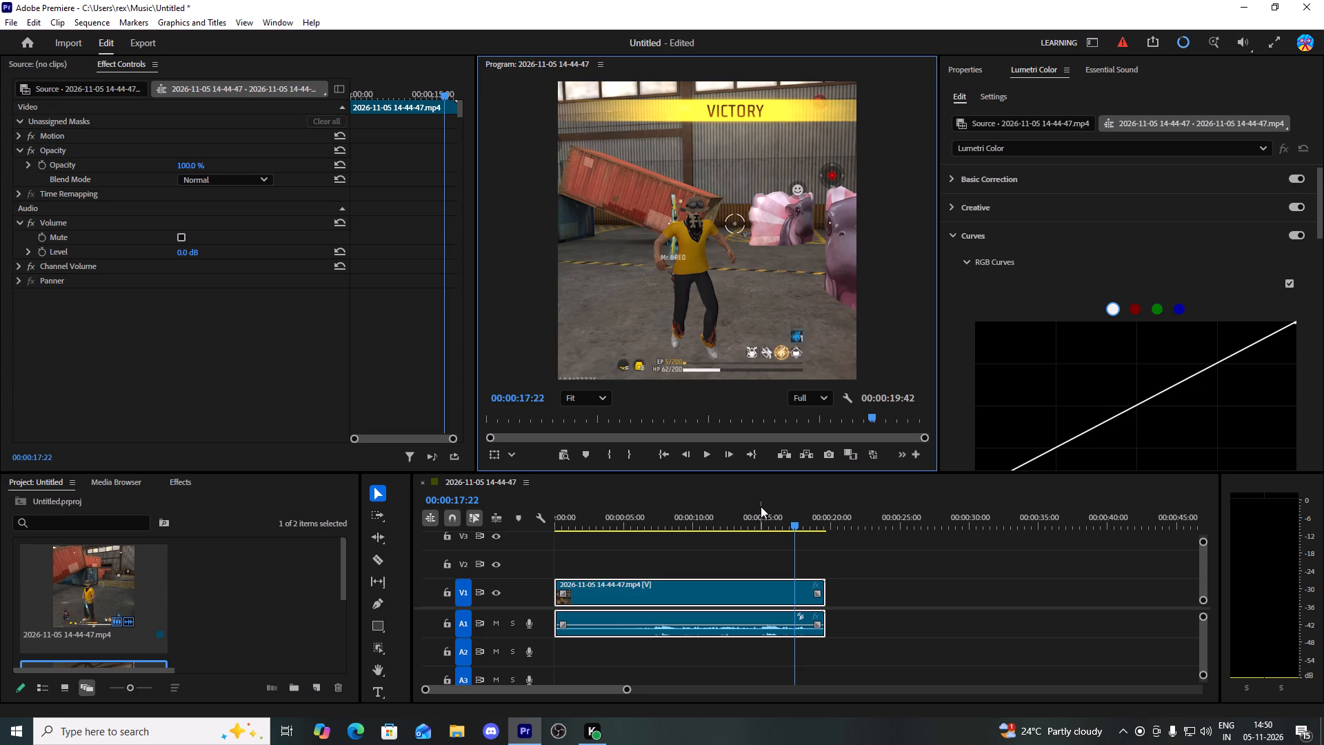
# Switch the Windows playback device to Digital Audio (S/PDIF) (High Definition Audio Device).
pyautogui.click(1205, 731)
pyautogui.click(1189, 662)
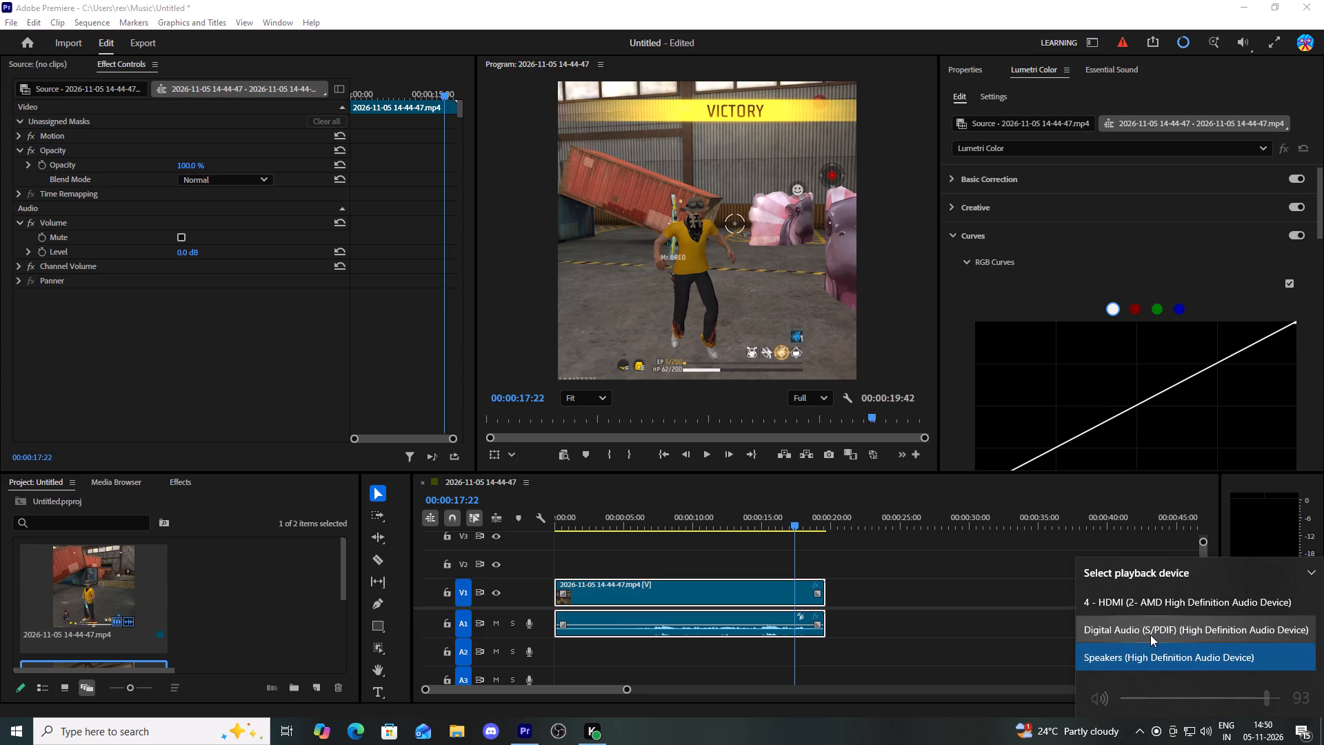
pyautogui.click(1150, 635)
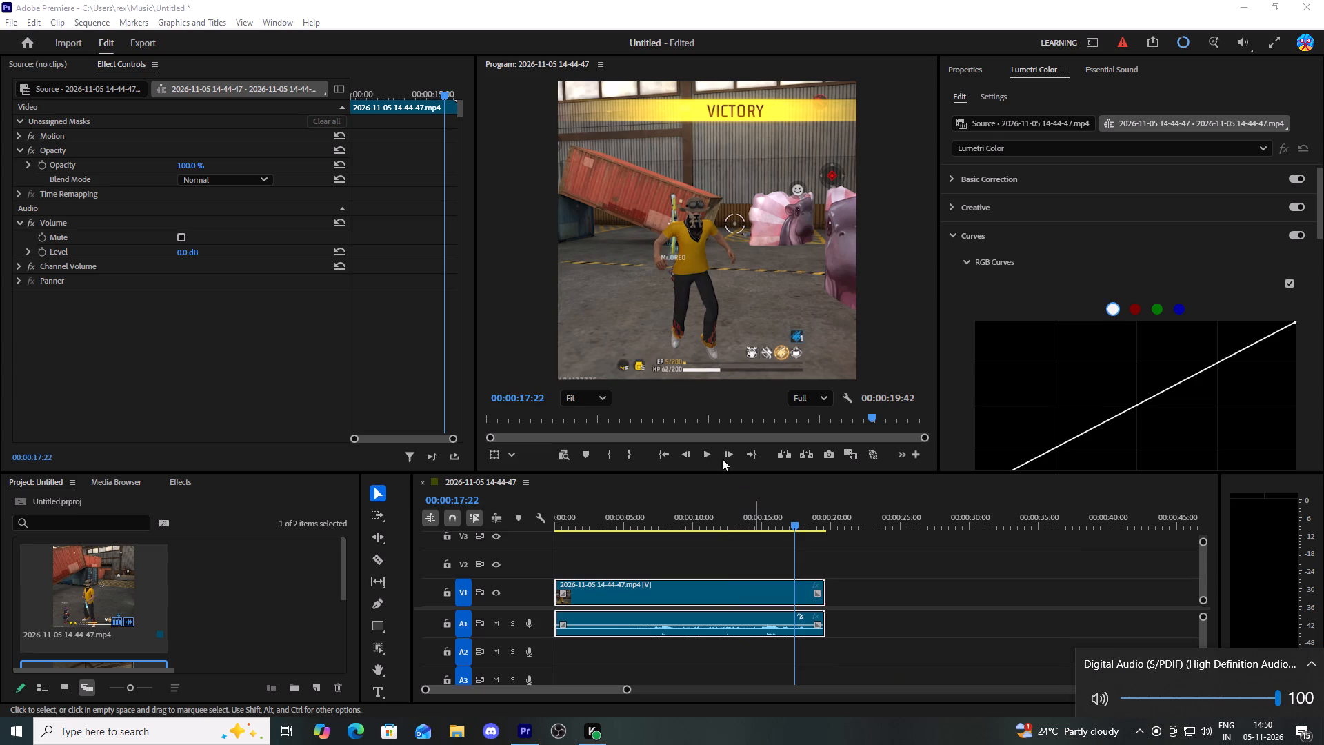
# Play a short stretch of the sequence from 00:00:17:22 to check playback with the new audio device.
pyautogui.click(705, 450)
pyautogui.click(705, 453)
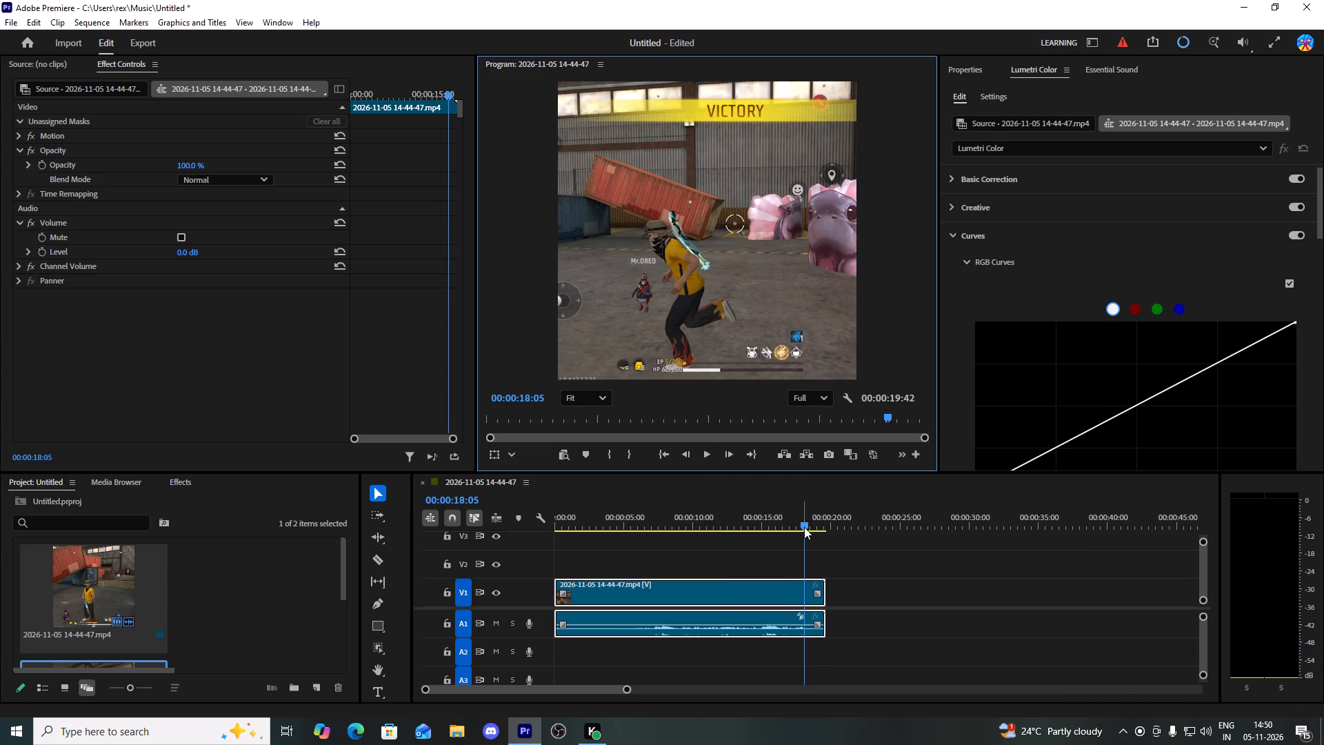
# Find the shot moment in the clip and split it with the Razor tool at 00:00:13:37.
pyautogui.moveTo(804, 526); pyautogui.dragTo(719, 537)
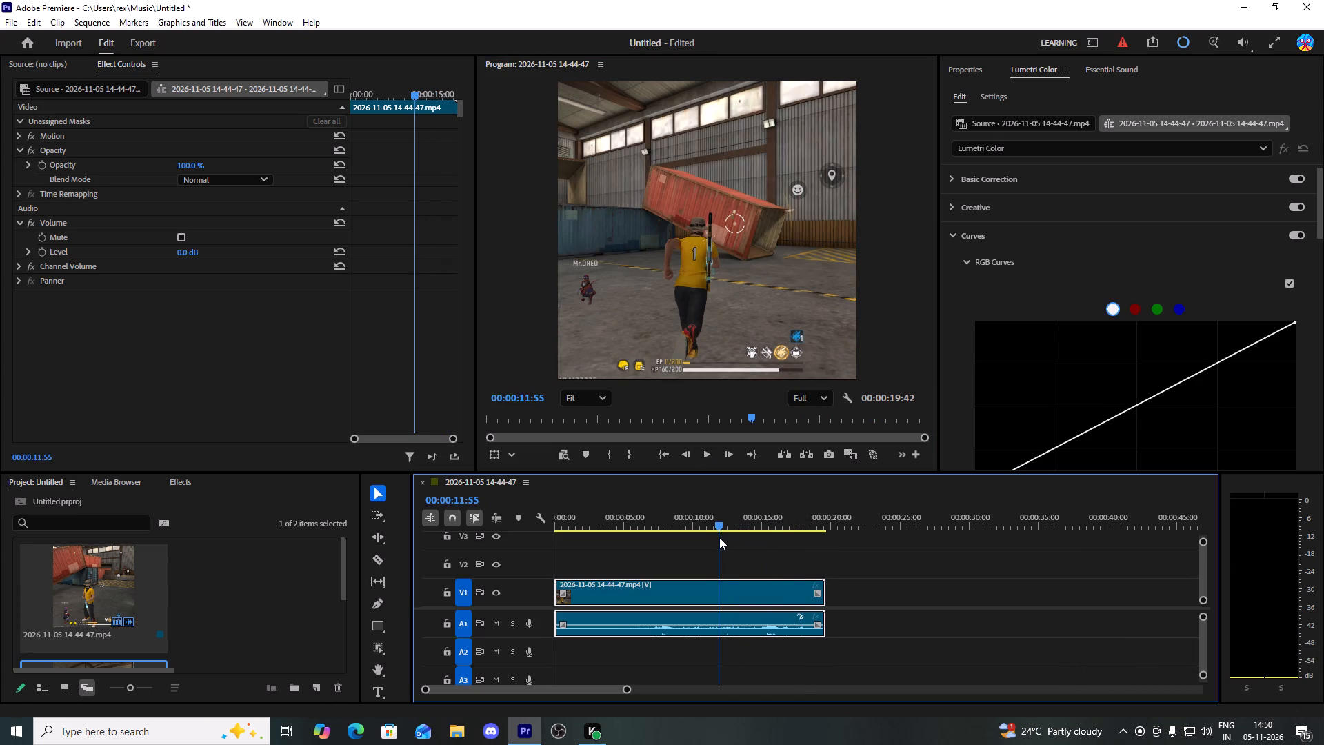
pyautogui.moveTo(719, 537); pyautogui.dragTo(732, 542)
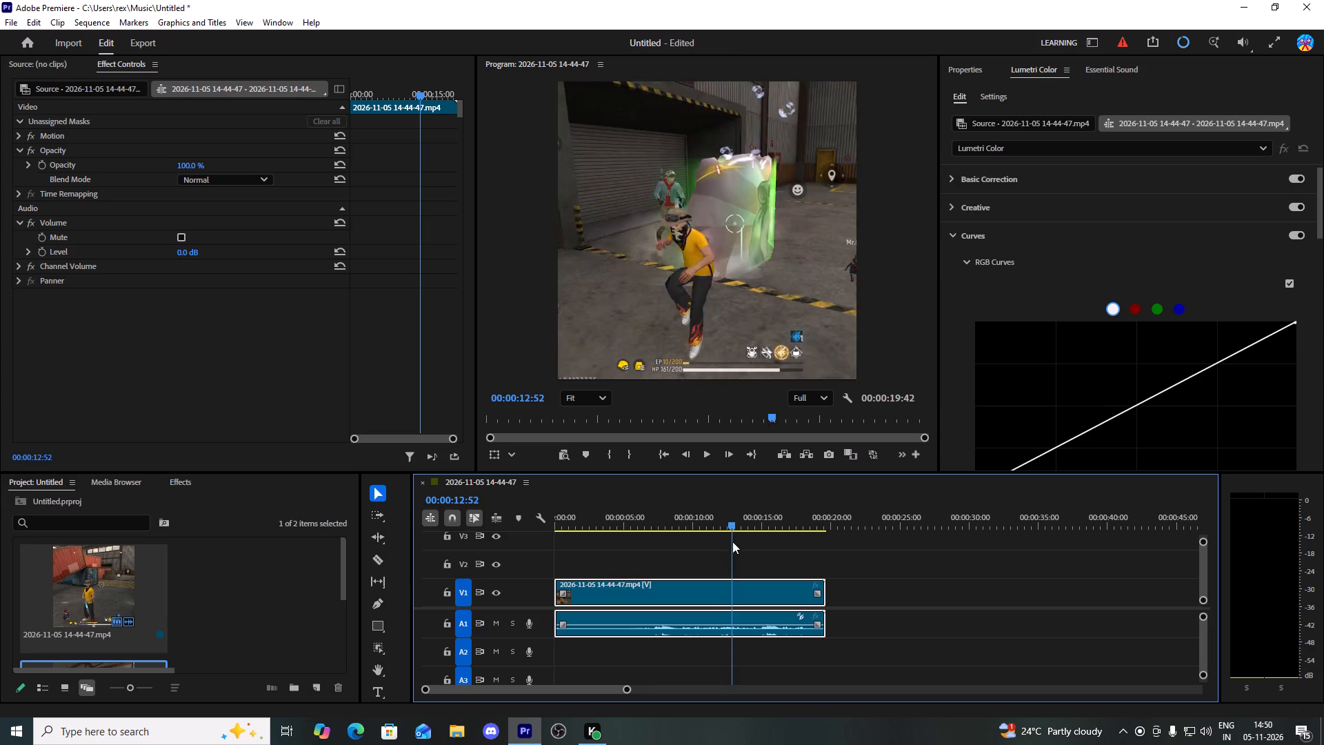
pyautogui.moveTo(732, 542); pyautogui.dragTo(748, 544)
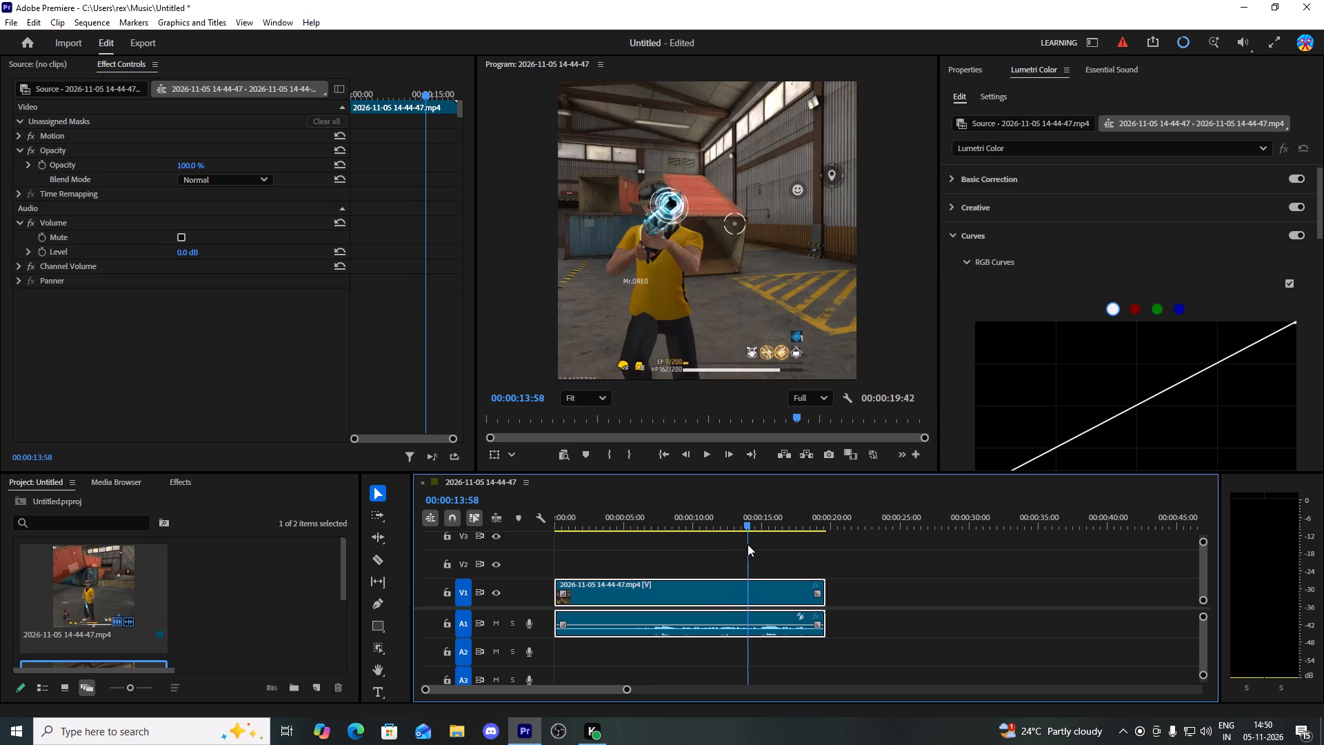
pyautogui.moveTo(748, 544); pyautogui.dragTo(743, 544)
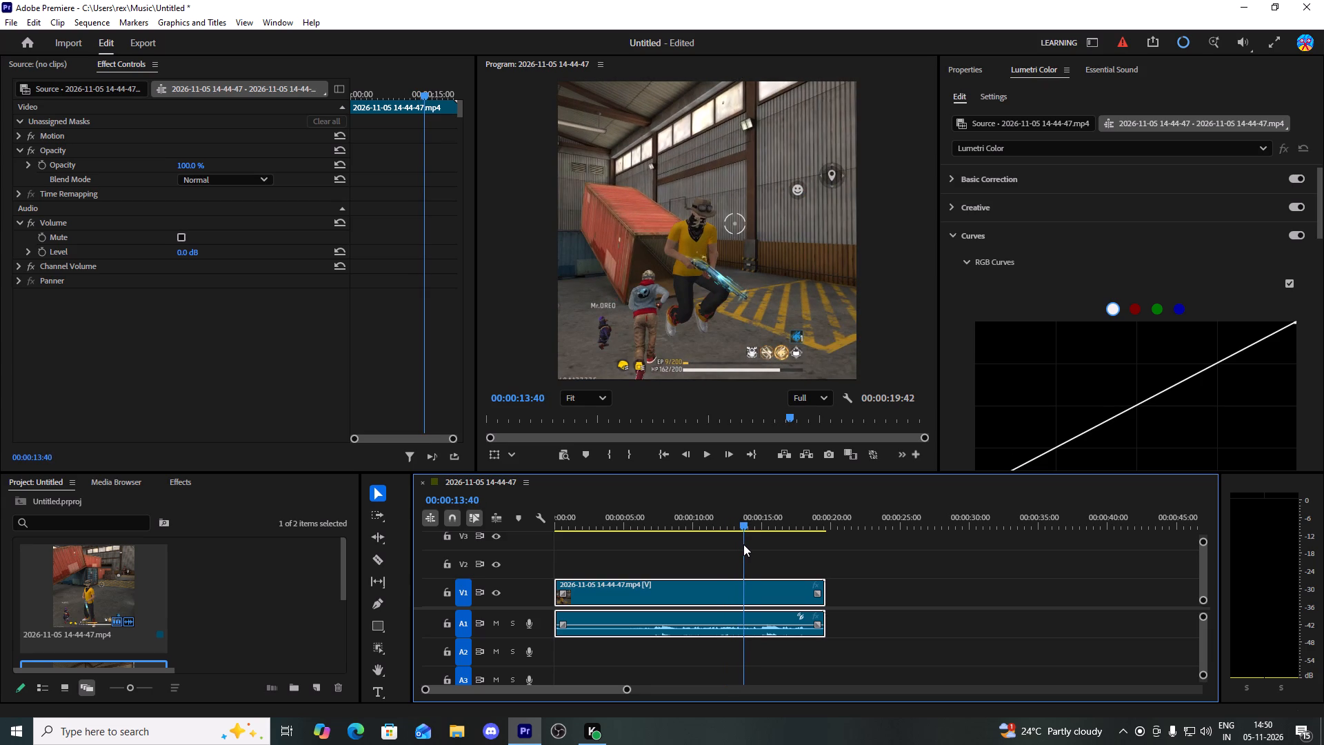
pyautogui.moveTo(743, 544); pyautogui.dragTo(742, 545)
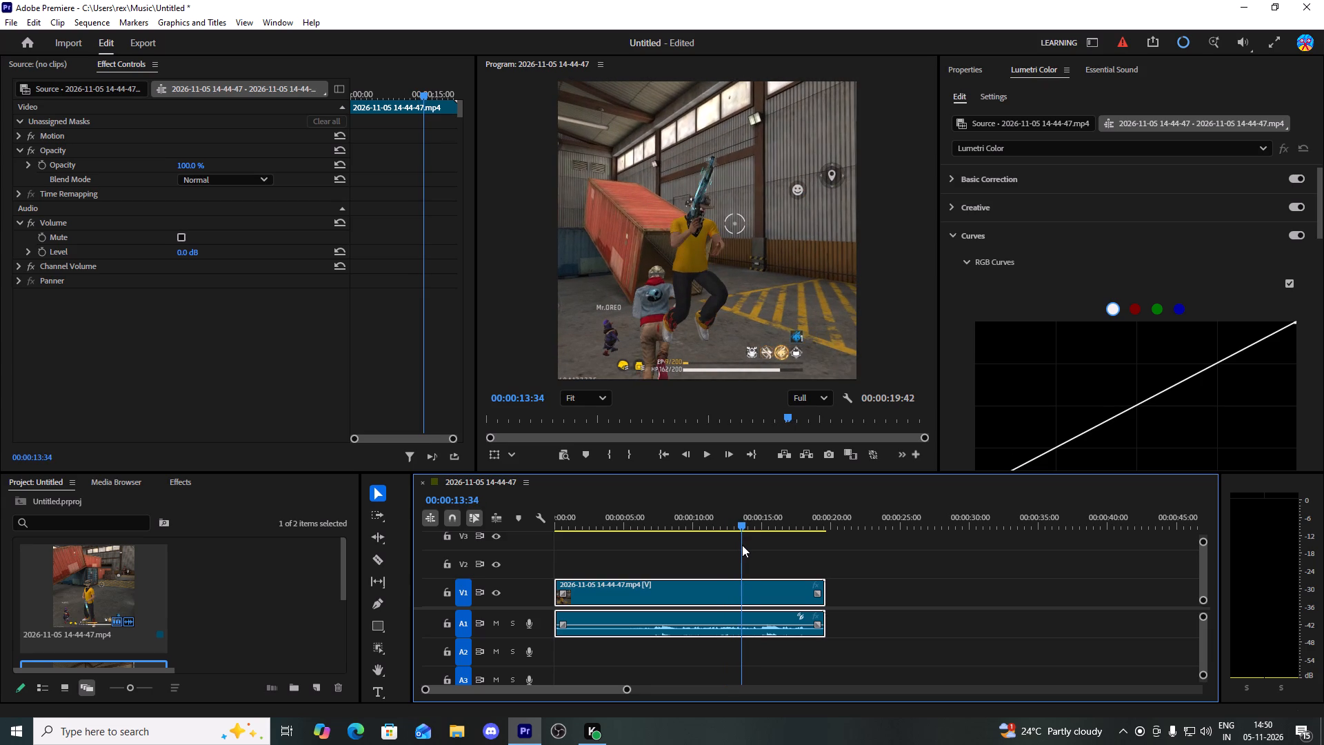
pyautogui.moveTo(742, 545); pyautogui.dragTo(743, 545)
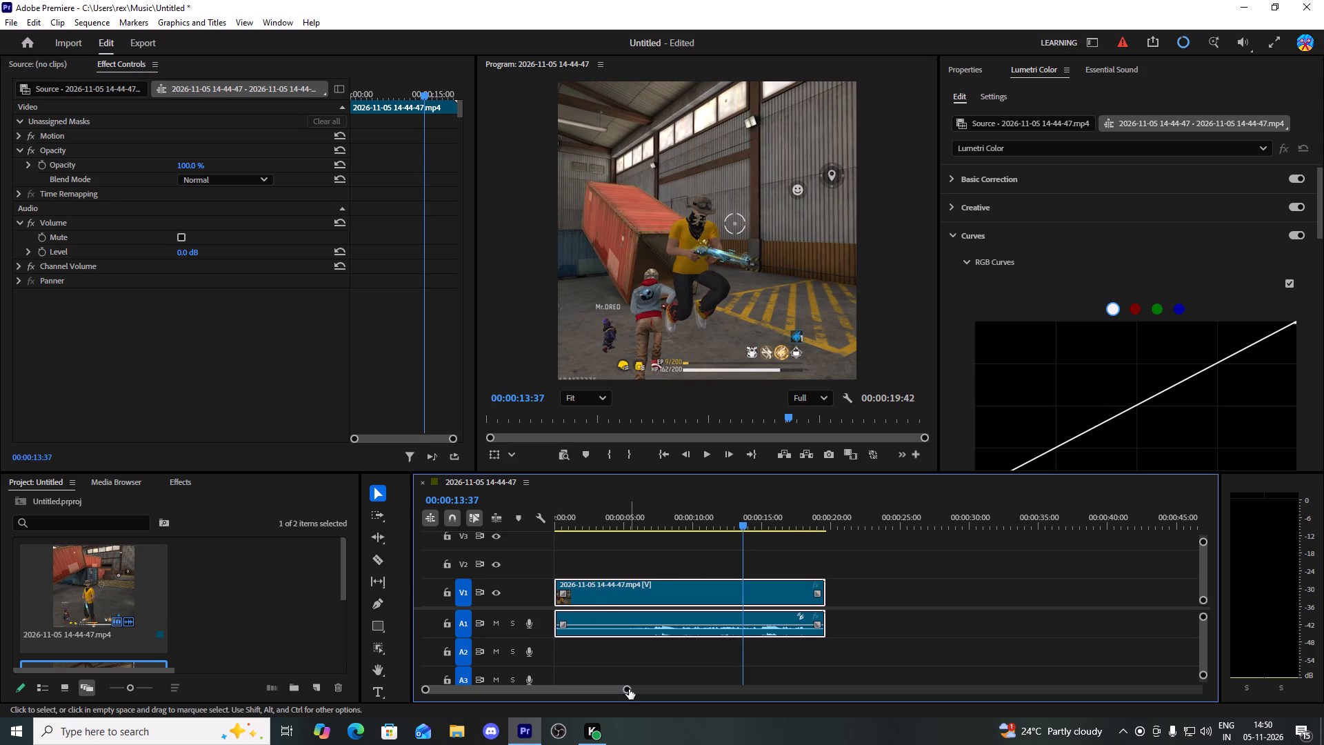
pyautogui.moveTo(629, 689); pyautogui.dragTo(514, 700)
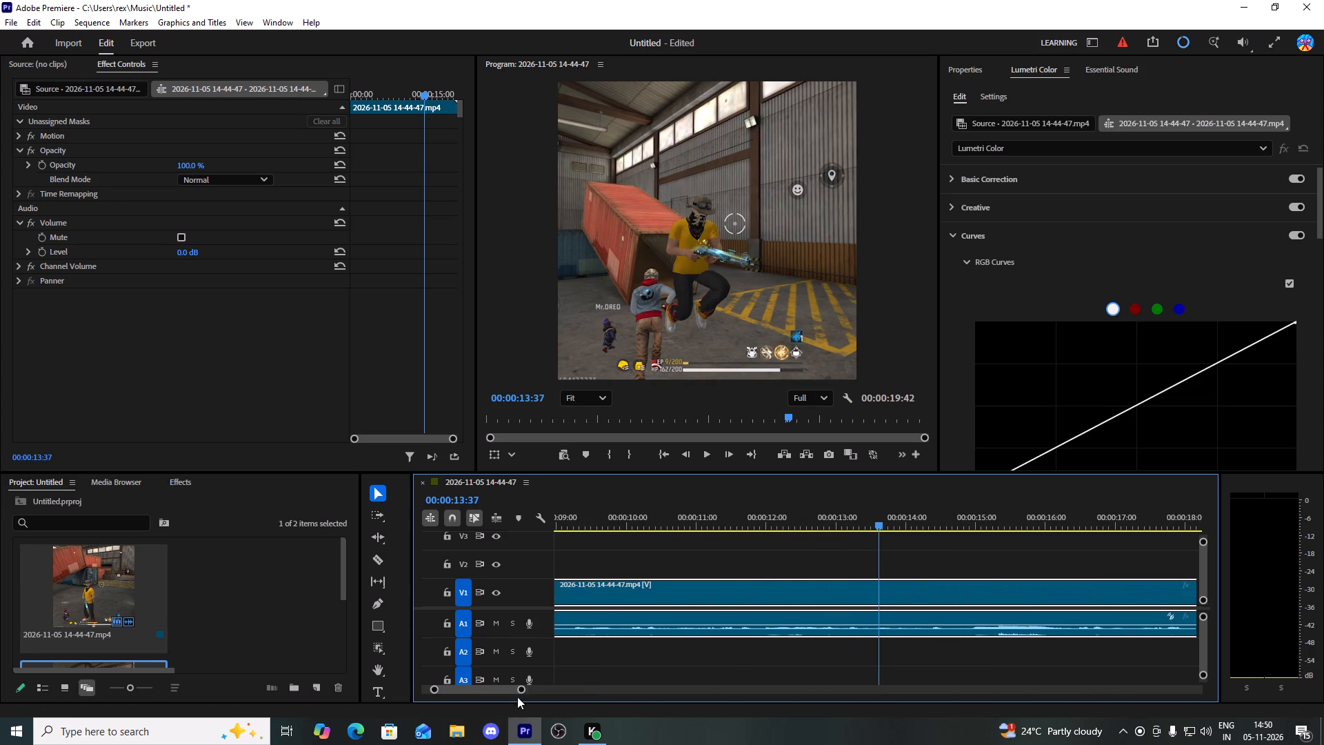
pyautogui.click(381, 559)
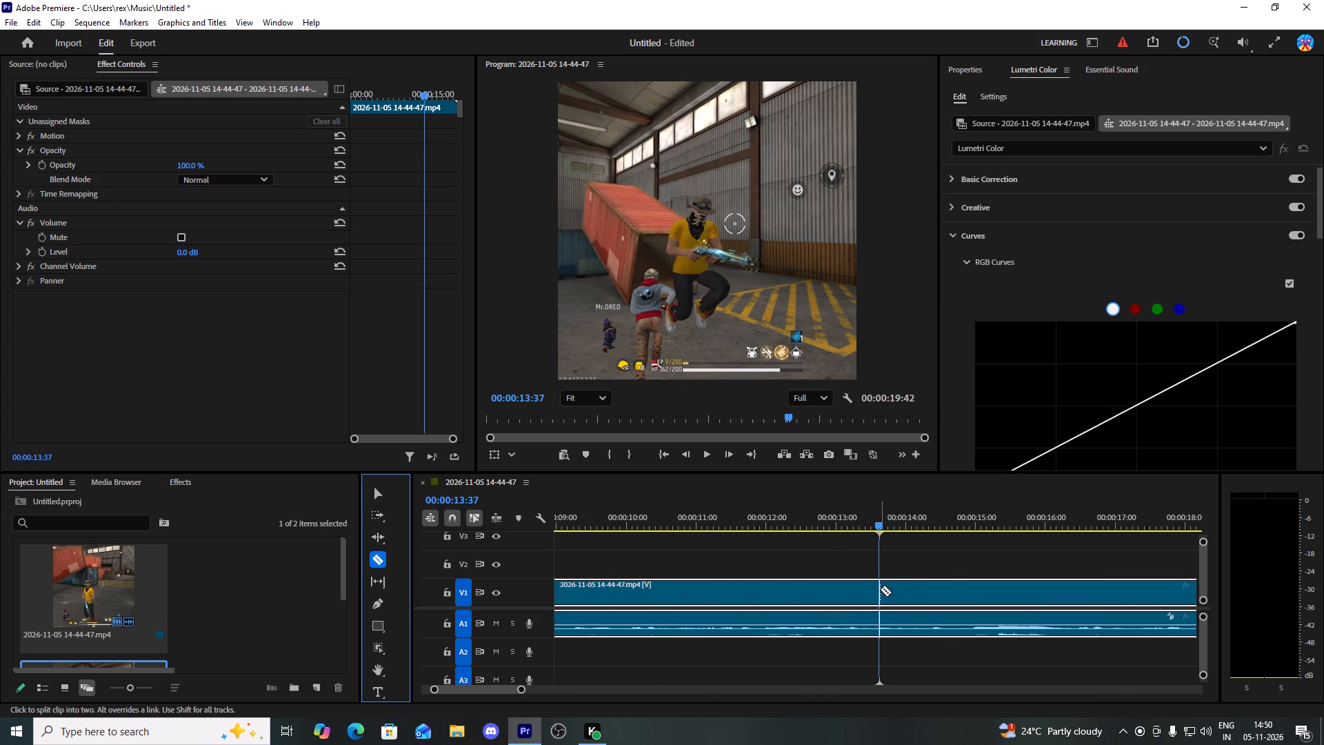
pyautogui.click(880, 589)
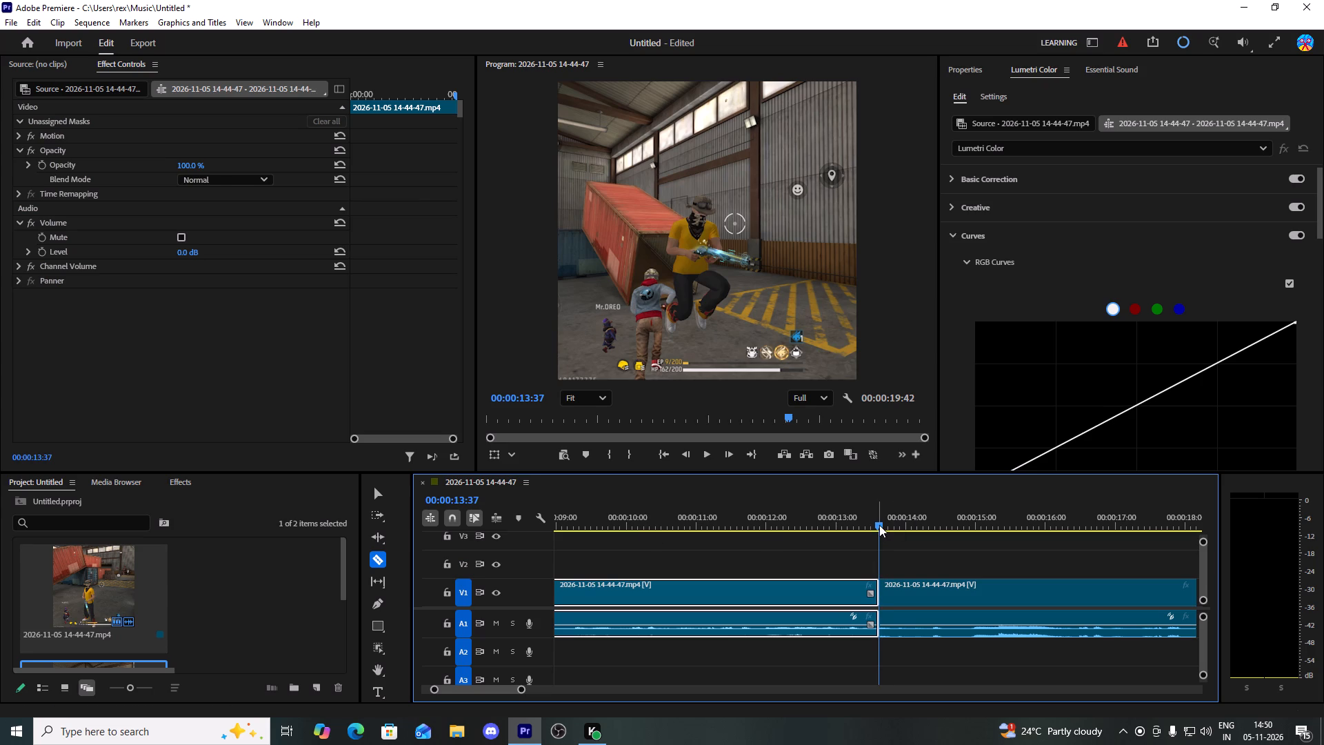
# Make a second cut at 00:00:13:47 to isolate a ten-frame piece of the shot.
pyautogui.moveTo(879, 525); pyautogui.dragTo(892, 531)
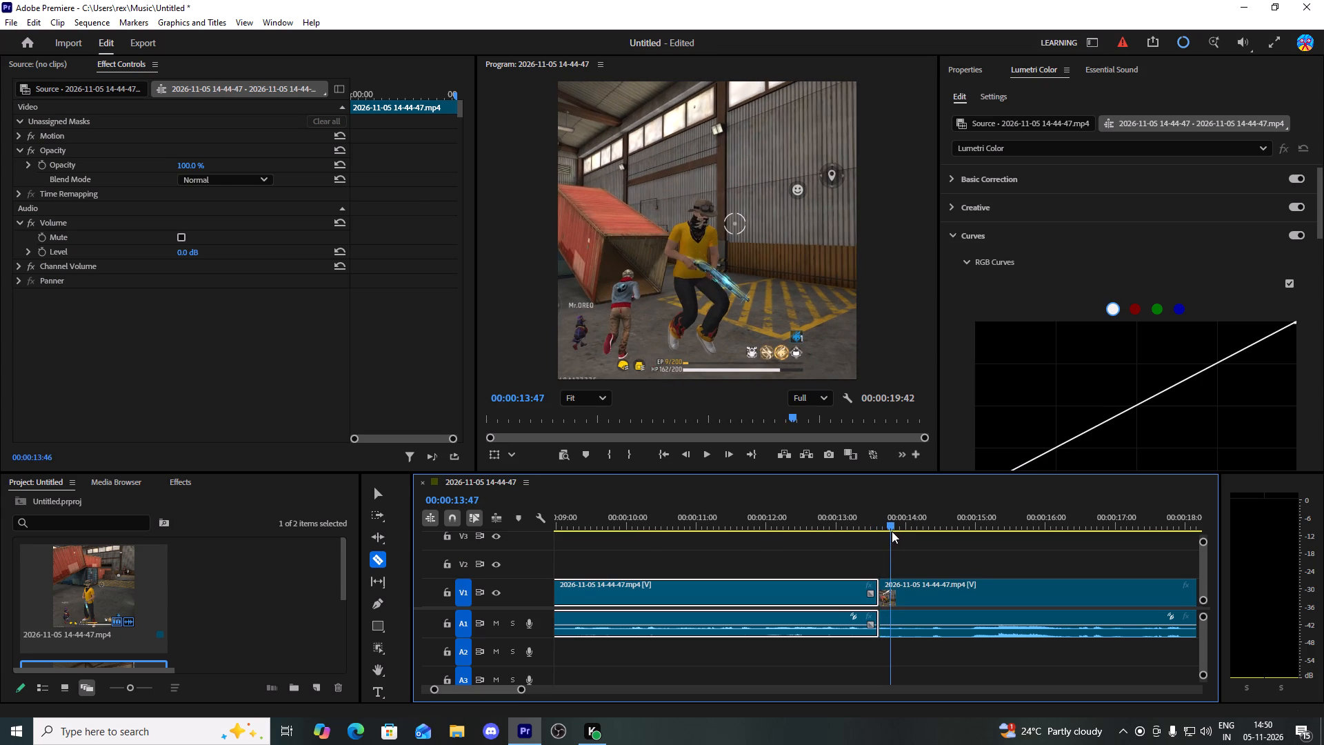
pyautogui.moveTo(892, 531); pyautogui.dragTo(891, 532)
pyautogui.click(887, 595)
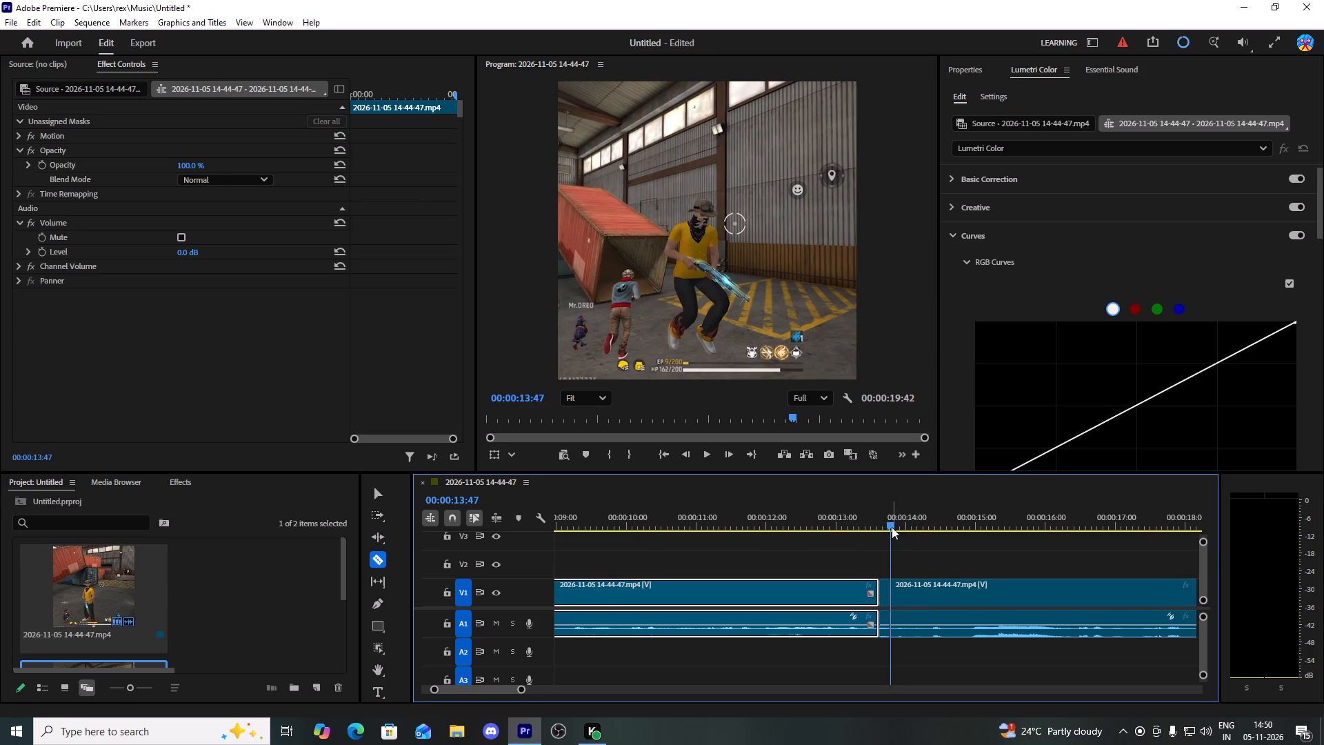
# Move the clip after the second cut to about 00:00:17, leaving a gap behind the ten-frame piece.
pyautogui.click(373, 495)
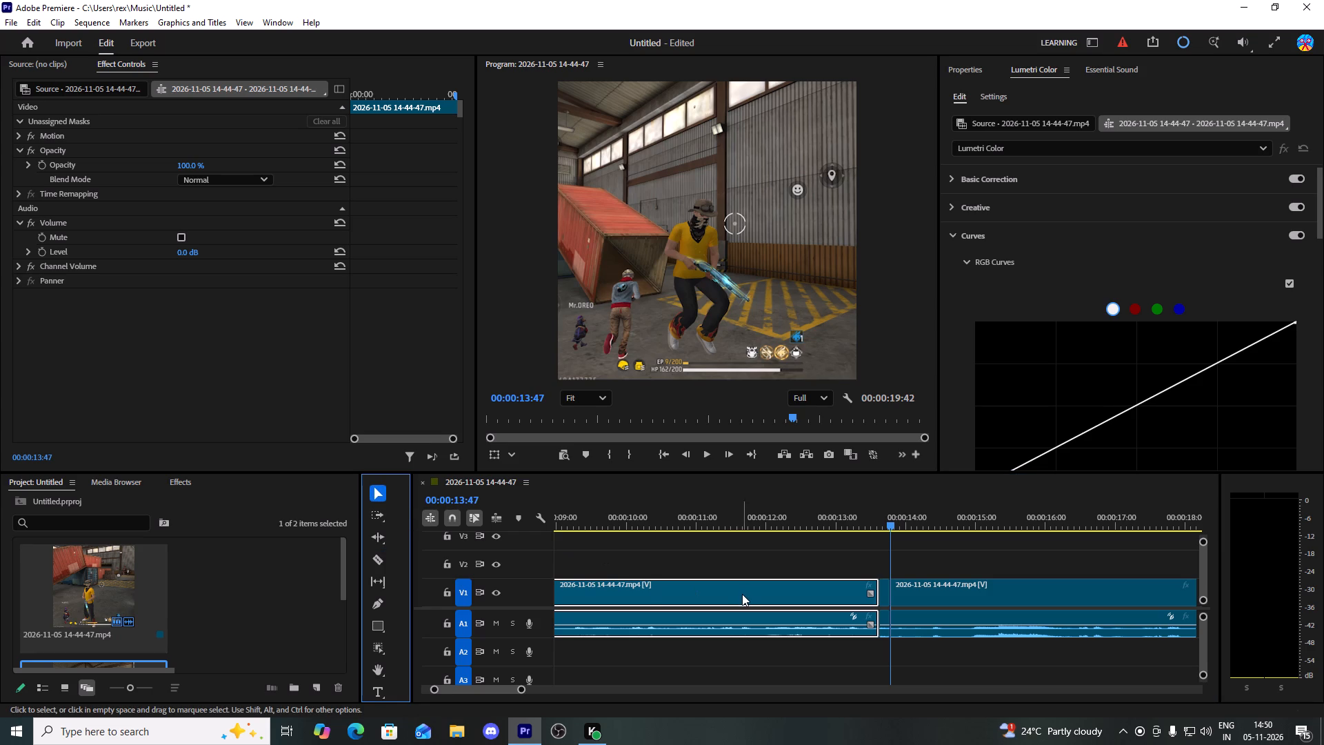
pyautogui.moveTo(923, 593); pyautogui.dragTo(1123, 586)
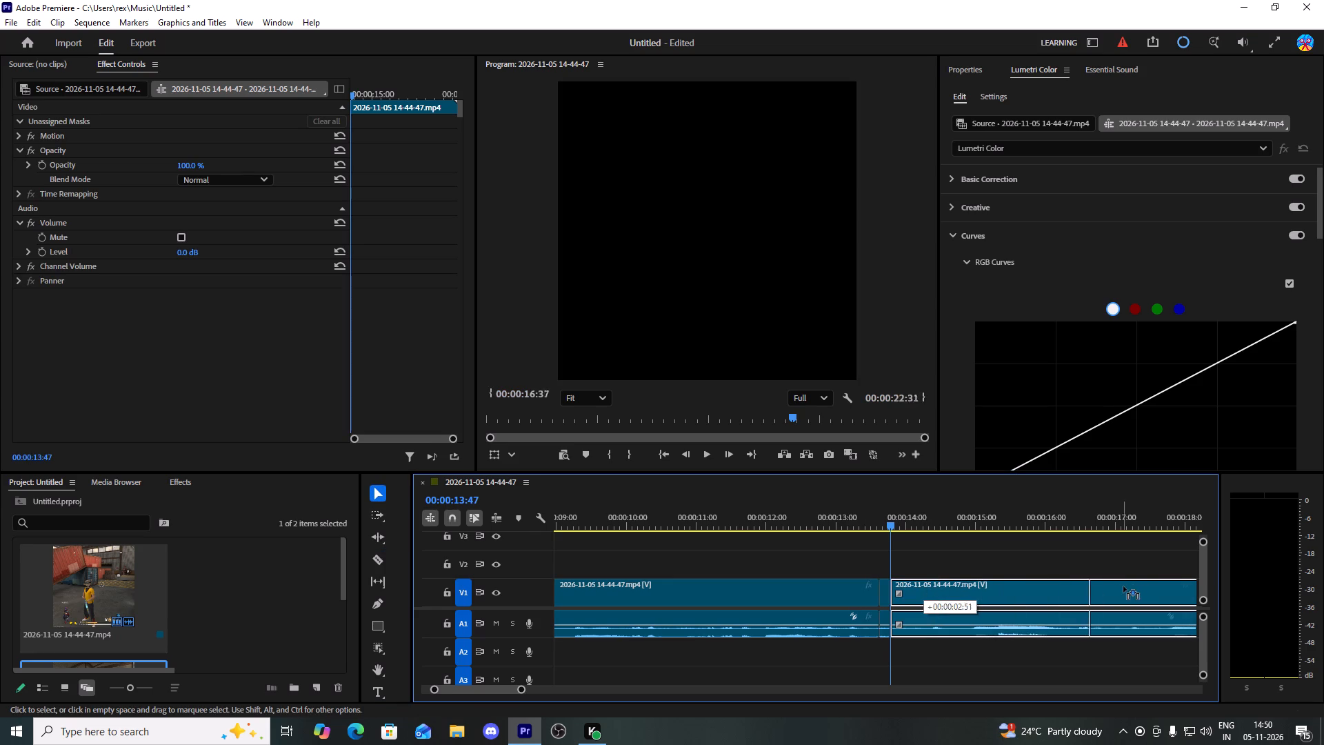
pyautogui.moveTo(1123, 586); pyautogui.dragTo(1158, 585)
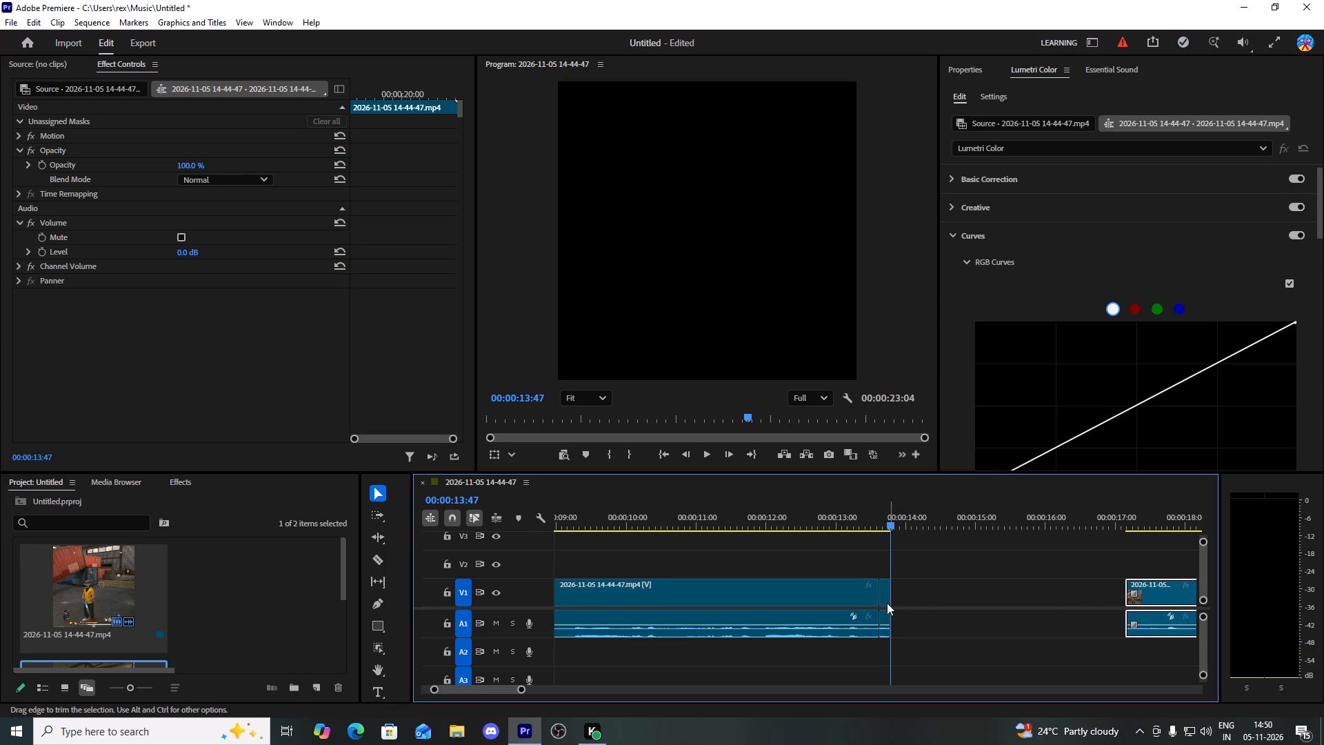
# Slow the ten-frame piece between the cuts to 2% speed and change its time interpolation method.
pyautogui.rightClick(885, 599)
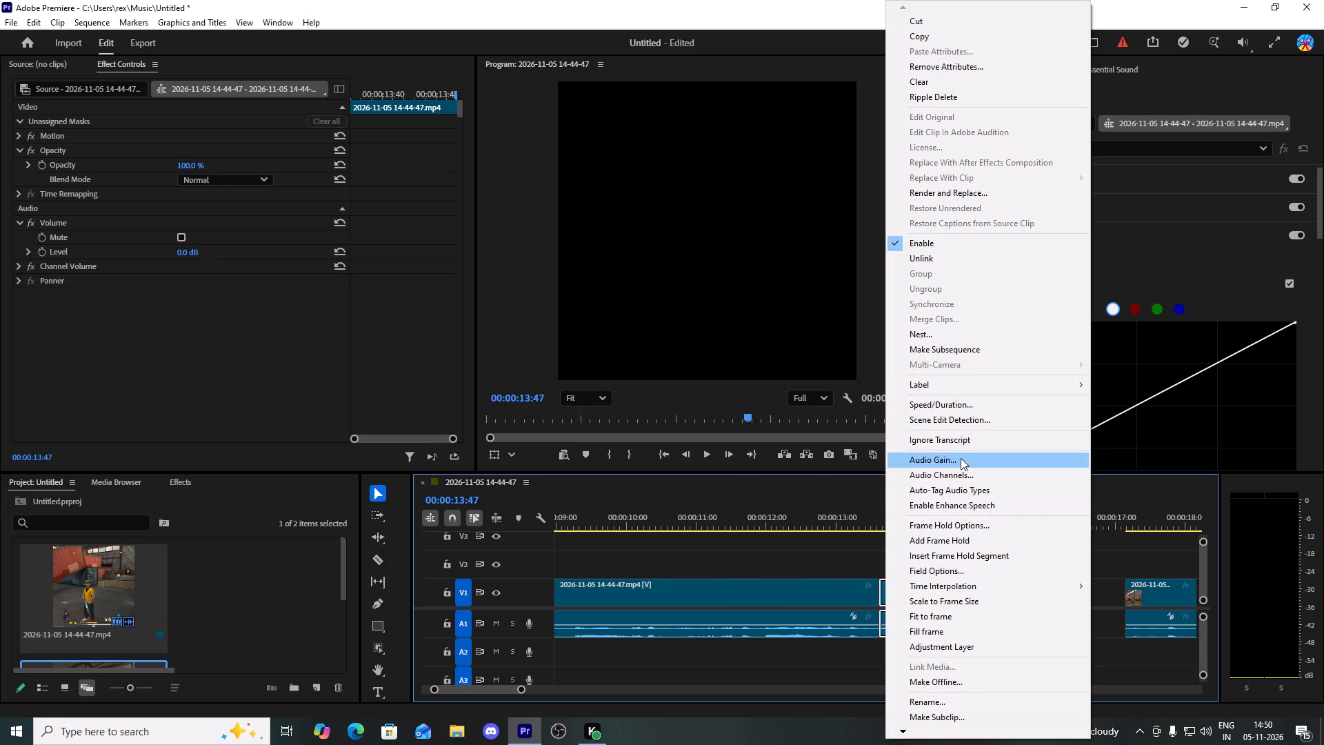
pyautogui.click(961, 408)
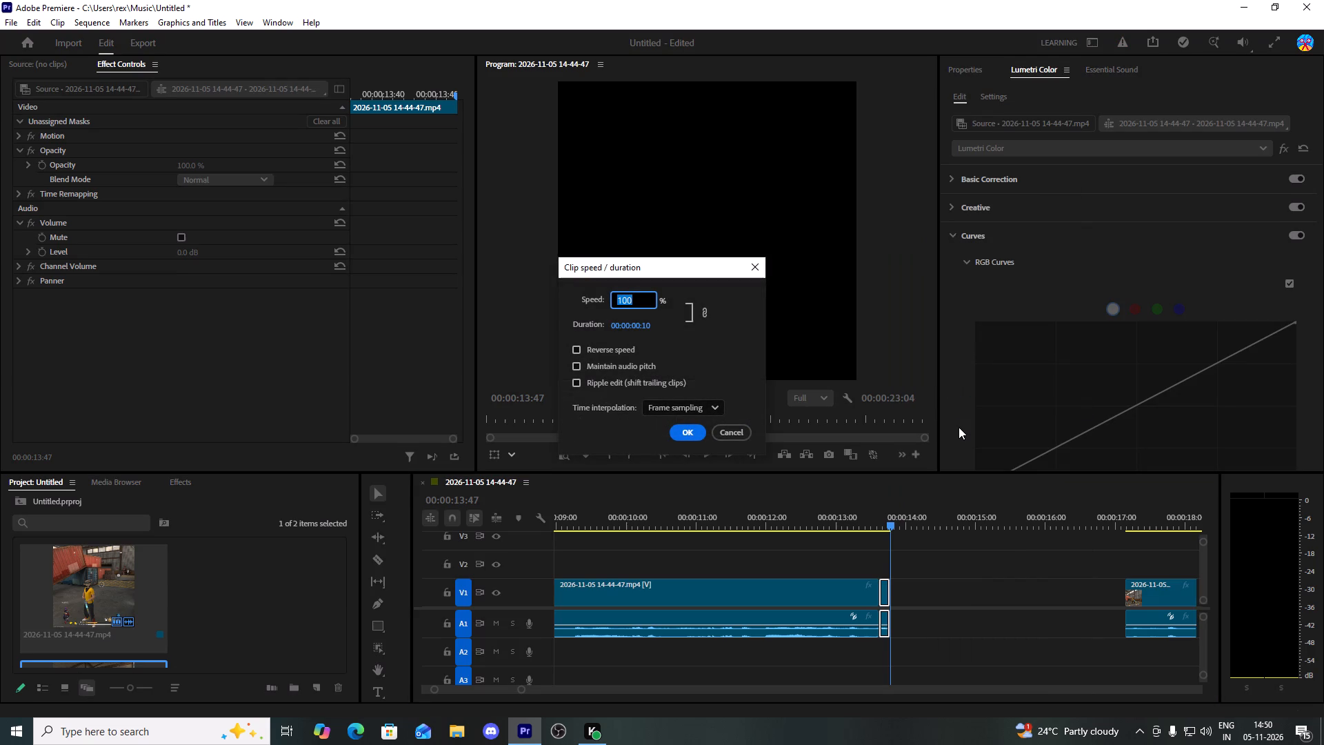
pyautogui.press('2')
pyautogui.click(716, 401)
pyautogui.click(705, 453)
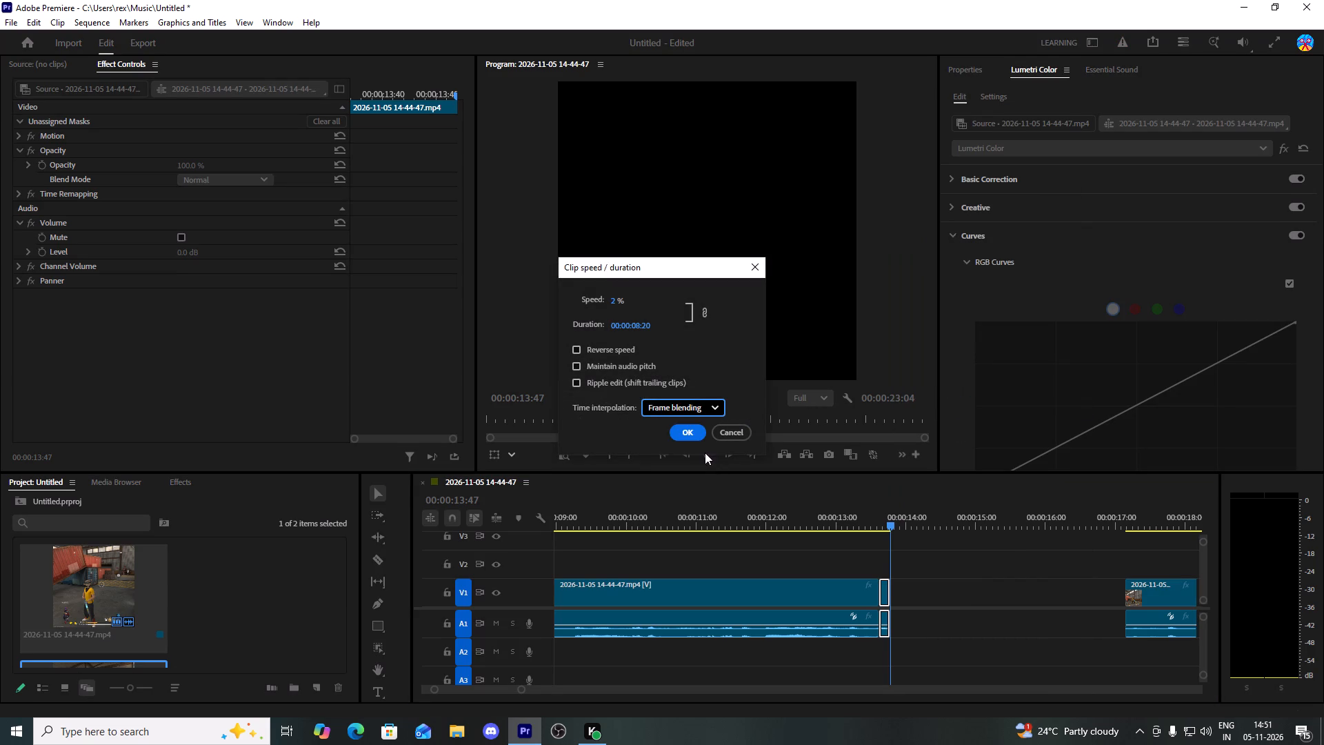
pyautogui.click(699, 401)
pyautogui.click(687, 468)
pyautogui.click(694, 426)
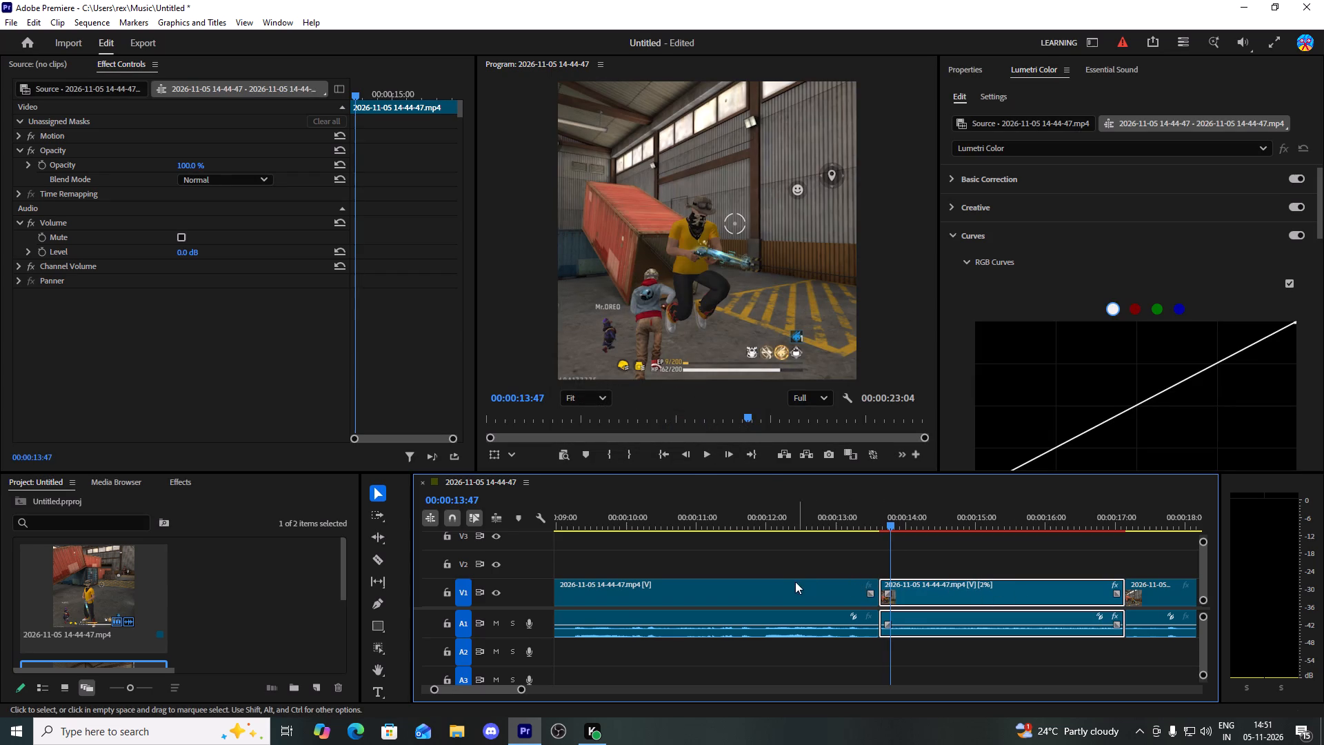
# Find the next shot moment in the last clip and split the clip with the Razor tool at 00:00:19:23.
pyautogui.moveTo(523, 691); pyautogui.dragTo(659, 686)
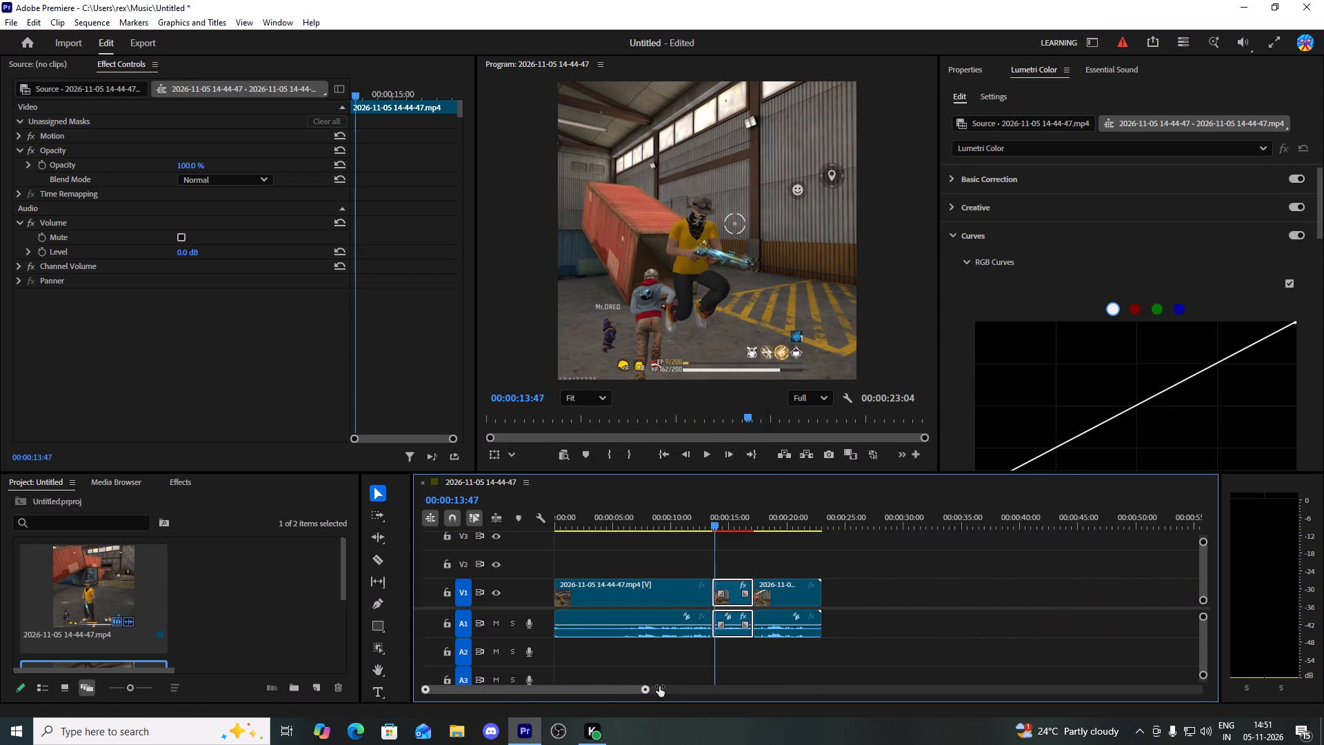
pyautogui.moveTo(659, 686); pyautogui.dragTo(654, 686)
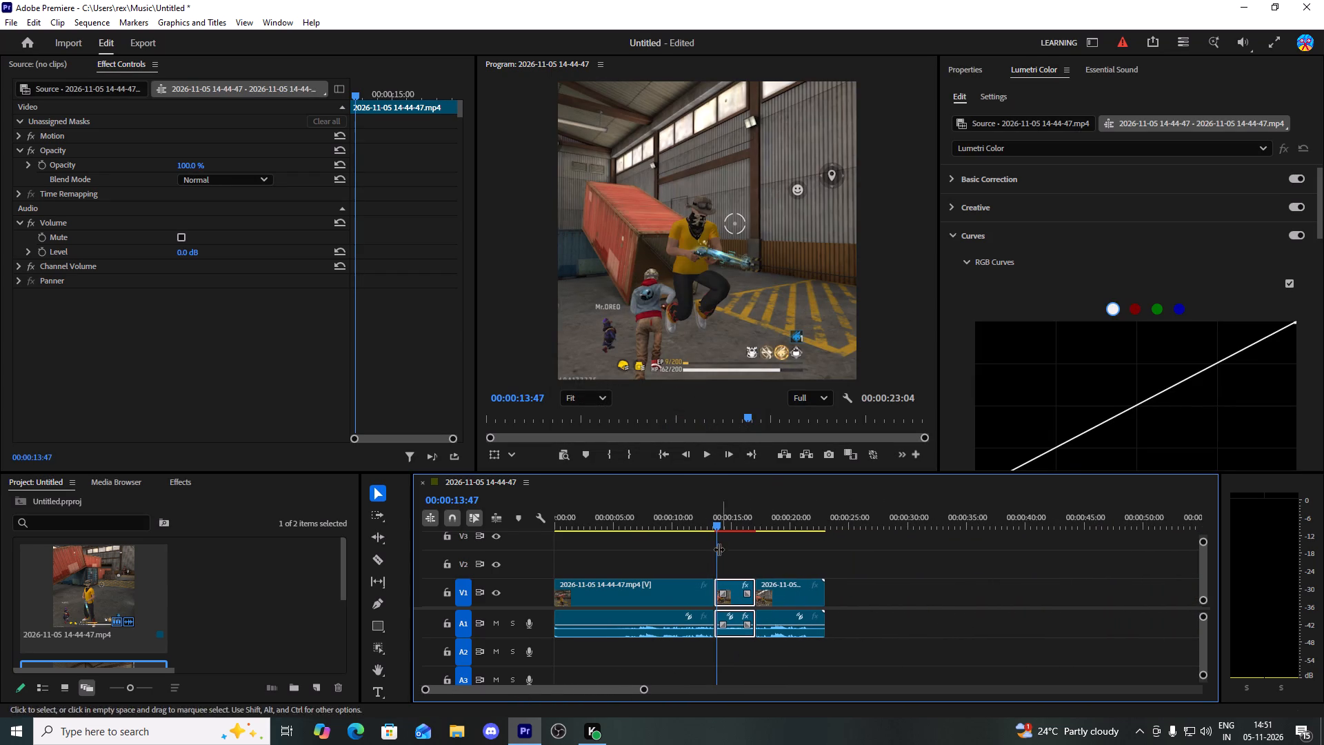
pyautogui.moveTo(717, 526); pyautogui.dragTo(765, 542)
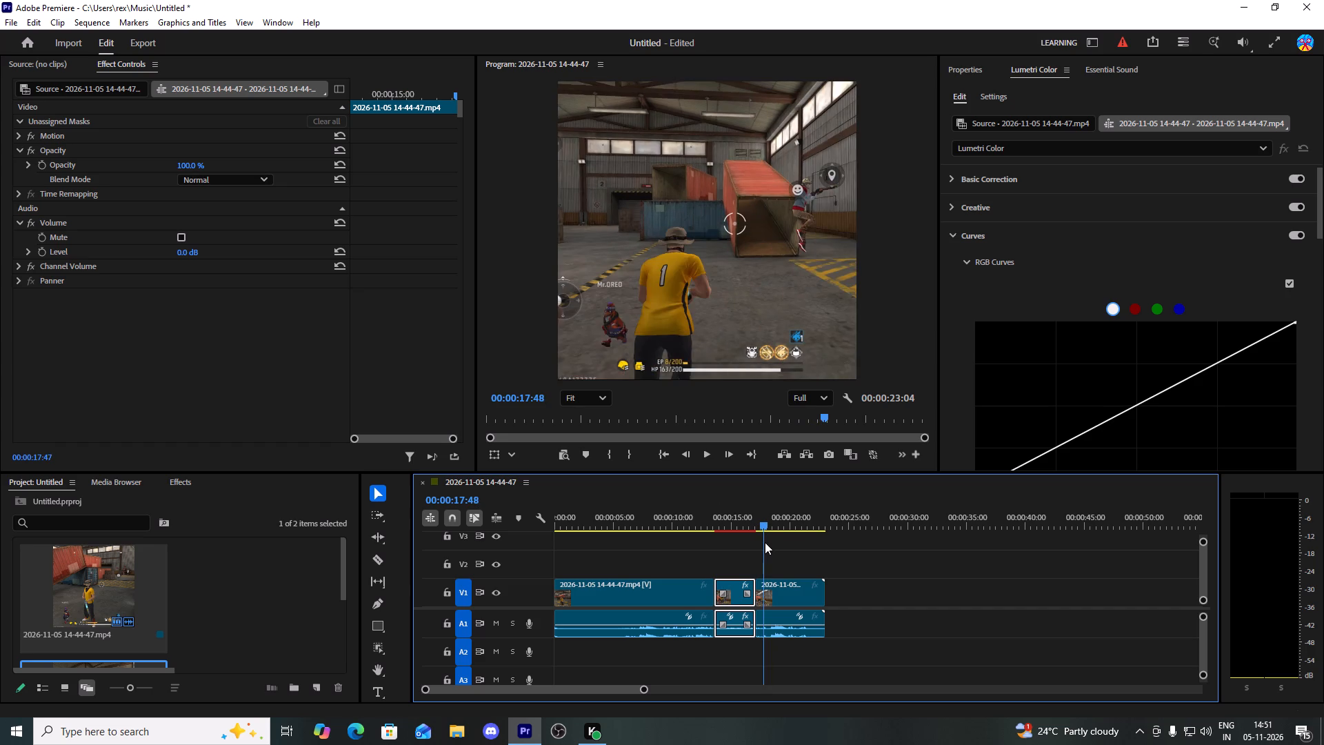
pyautogui.moveTo(765, 542); pyautogui.dragTo(779, 550)
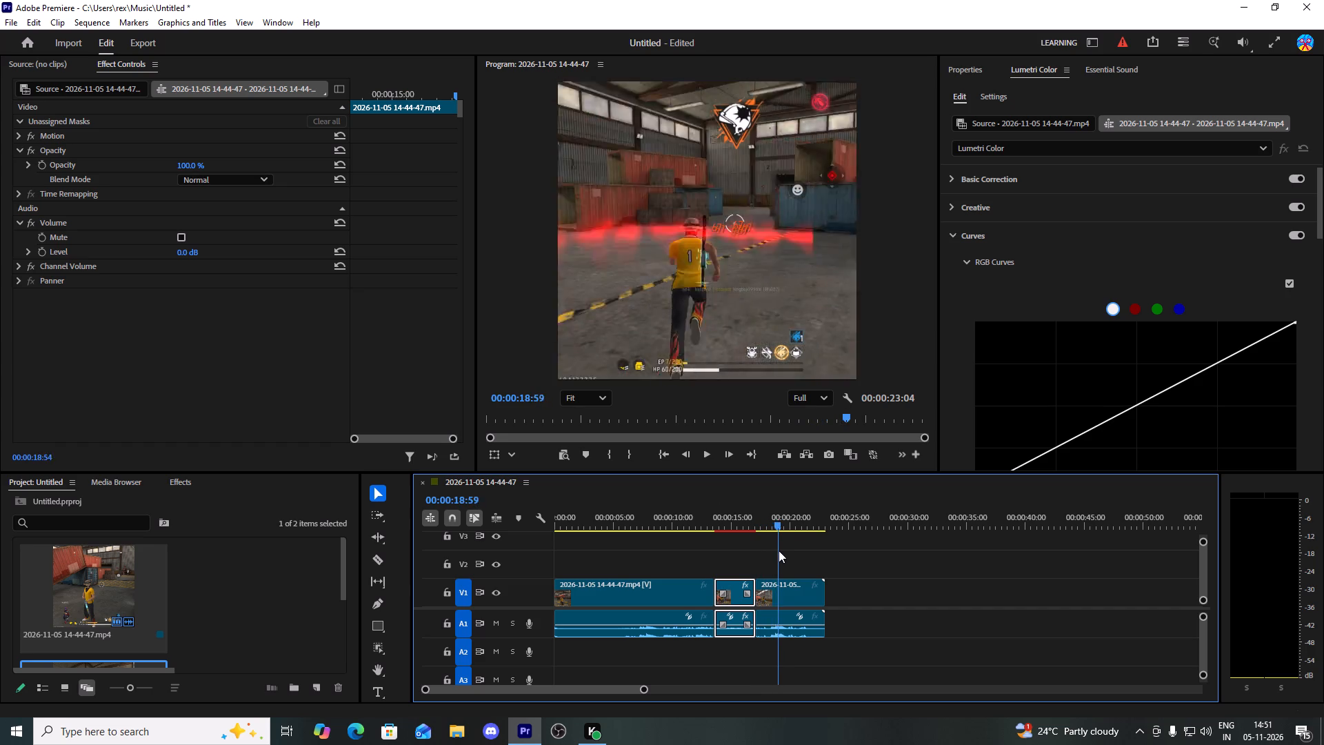
pyautogui.moveTo(779, 550); pyautogui.dragTo(784, 555)
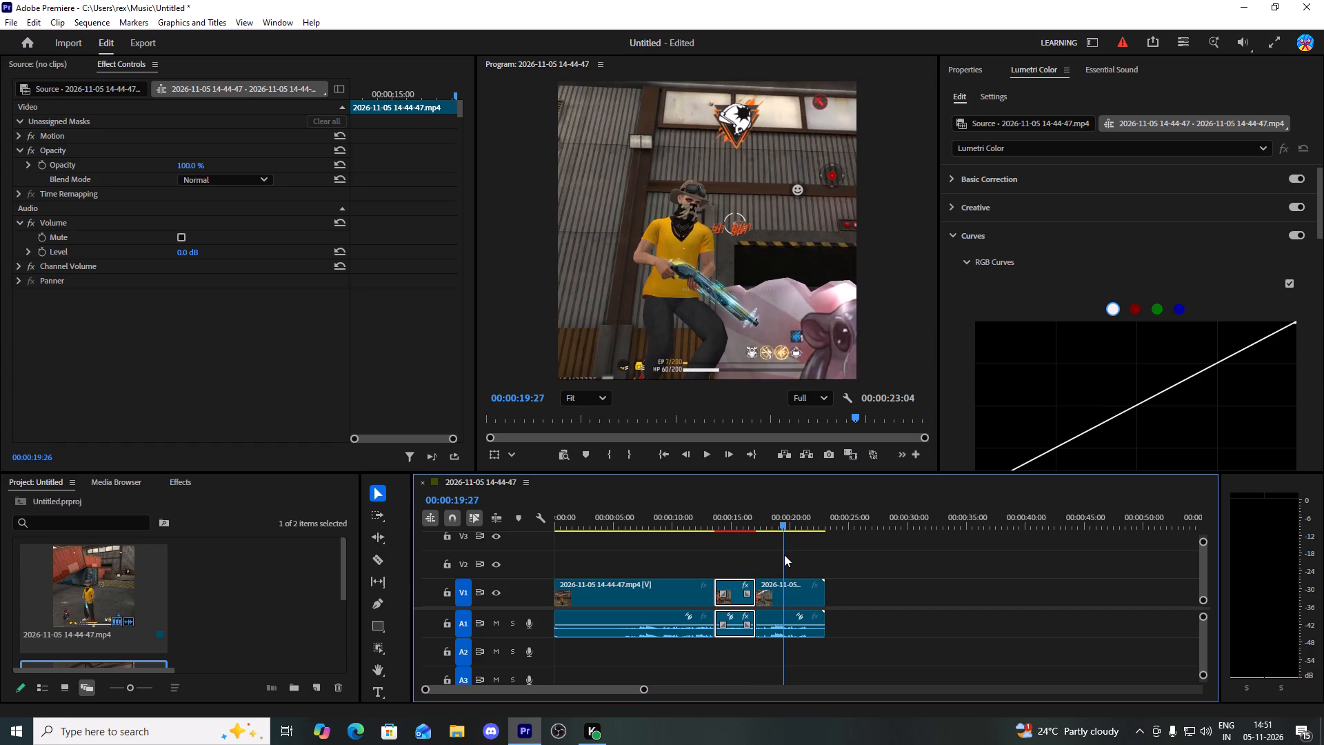
pyautogui.moveTo(784, 555); pyautogui.dragTo(782, 557)
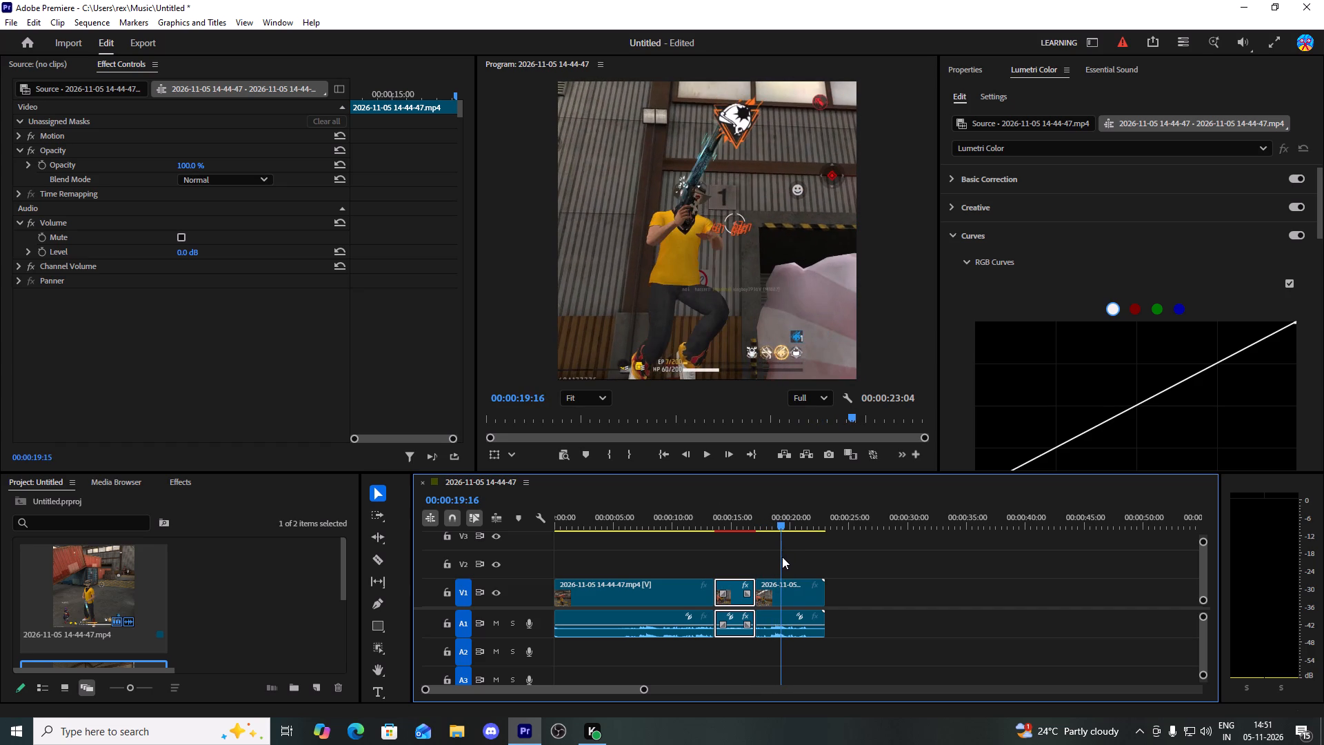
pyautogui.moveTo(782, 557); pyautogui.dragTo(783, 557)
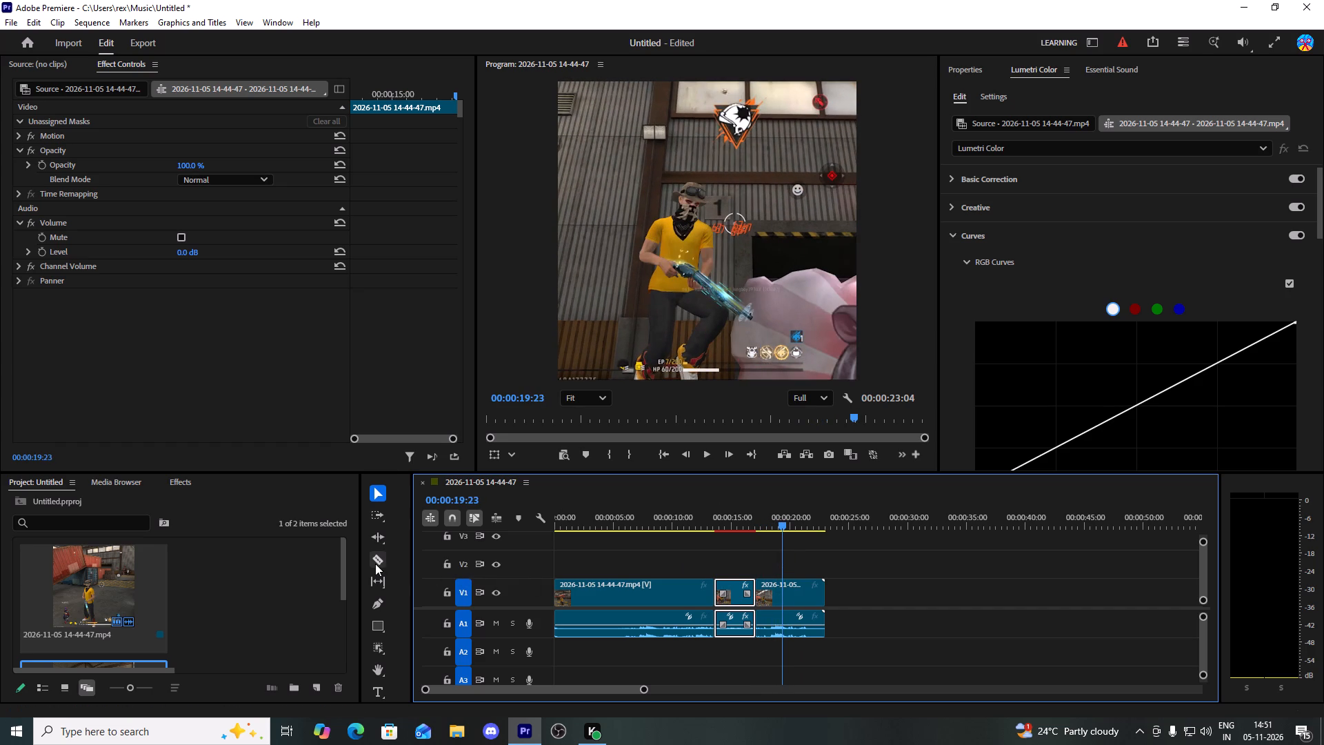
pyautogui.click(375, 564)
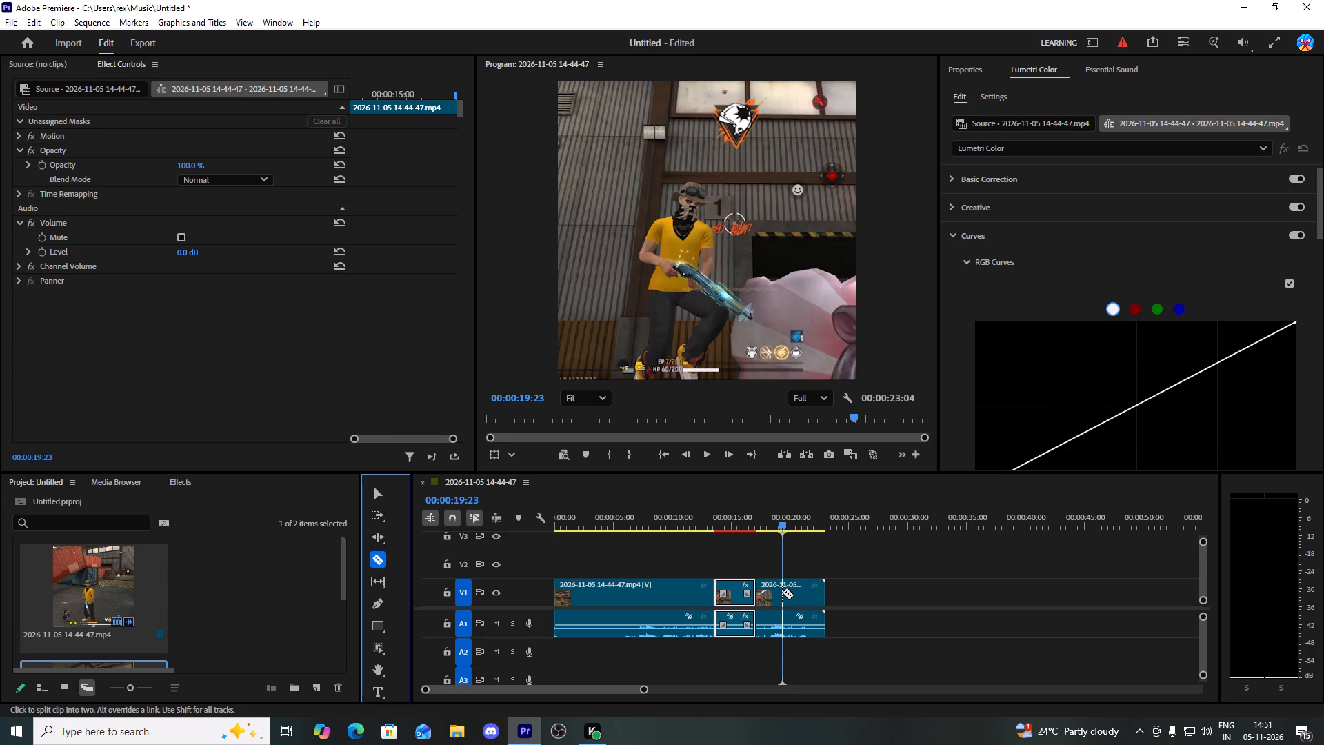
pyautogui.click(782, 592)
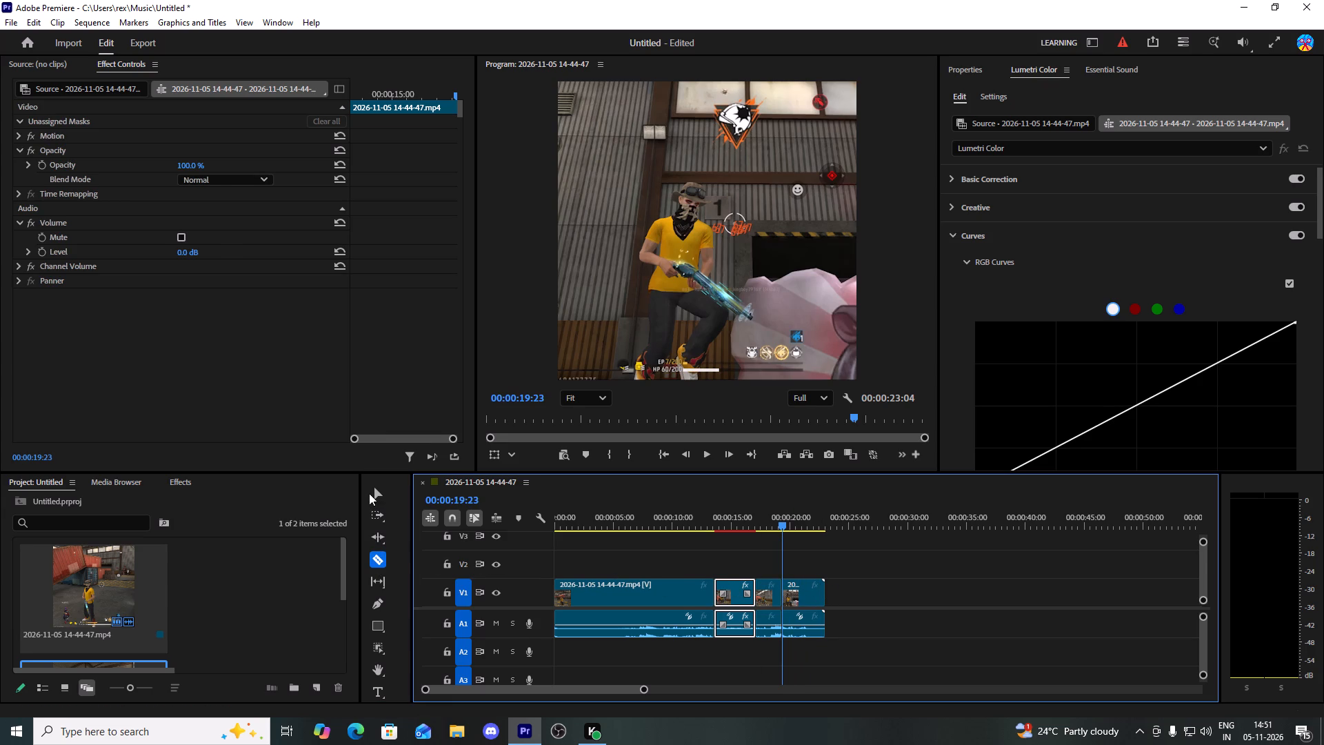
pyautogui.click(385, 495)
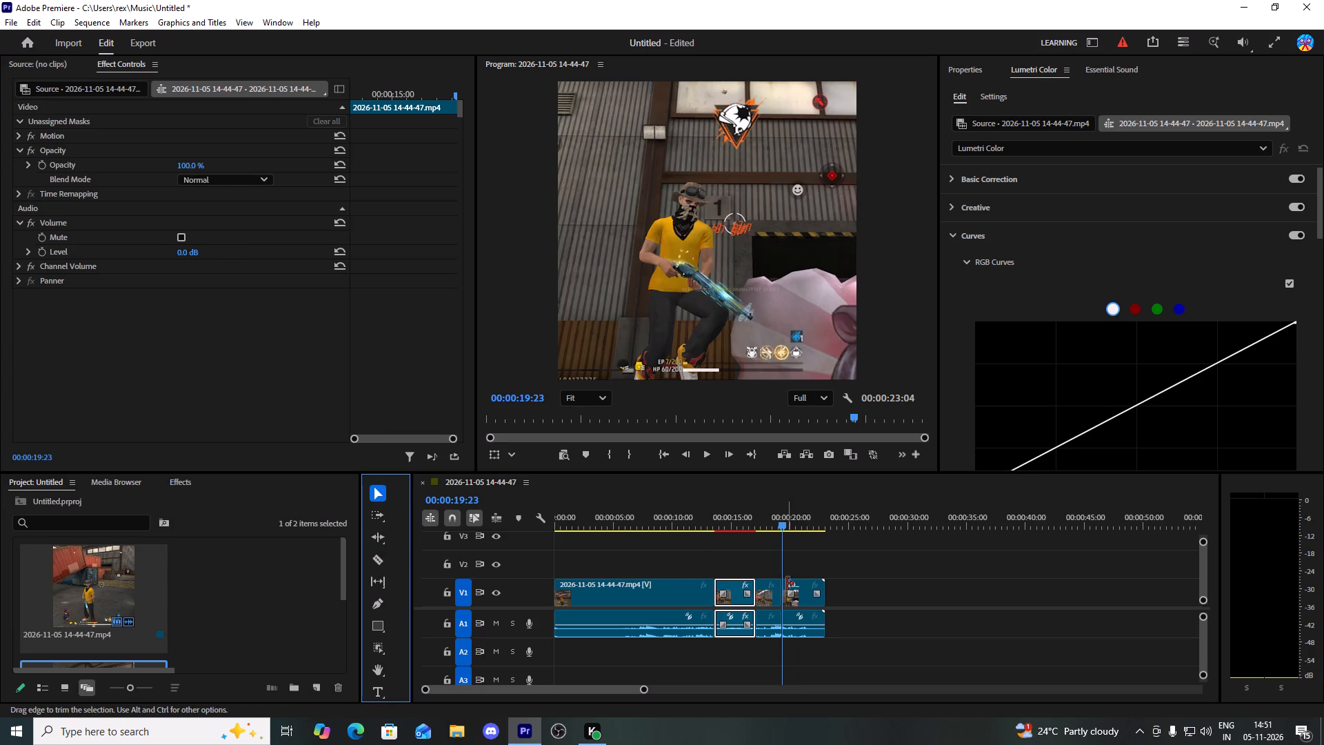
# Split the last clip at 00:00:19:33 with the Razor tool and delete the footage after the cut, leaving a ten-frame piece.
pyautogui.moveTo(782, 527); pyautogui.dragTo(788, 533)
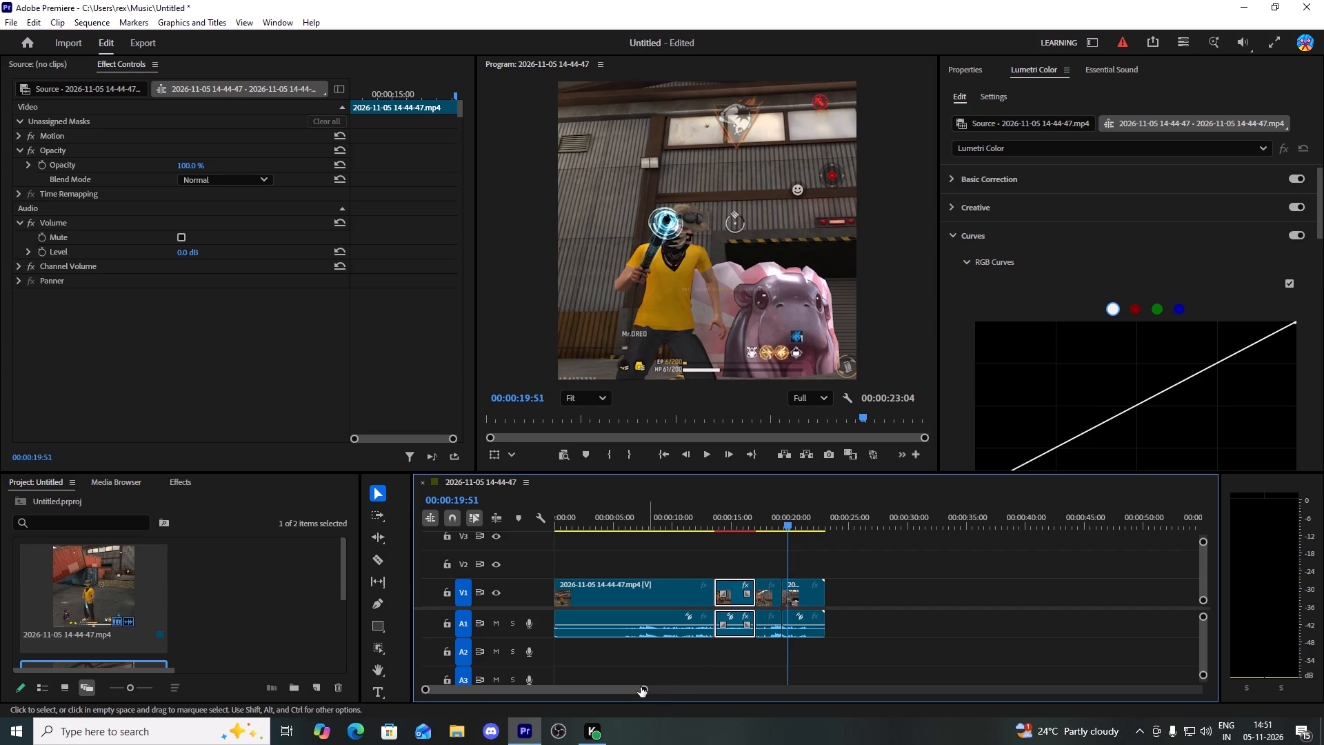
pyautogui.moveTo(641, 687); pyautogui.dragTo(498, 664)
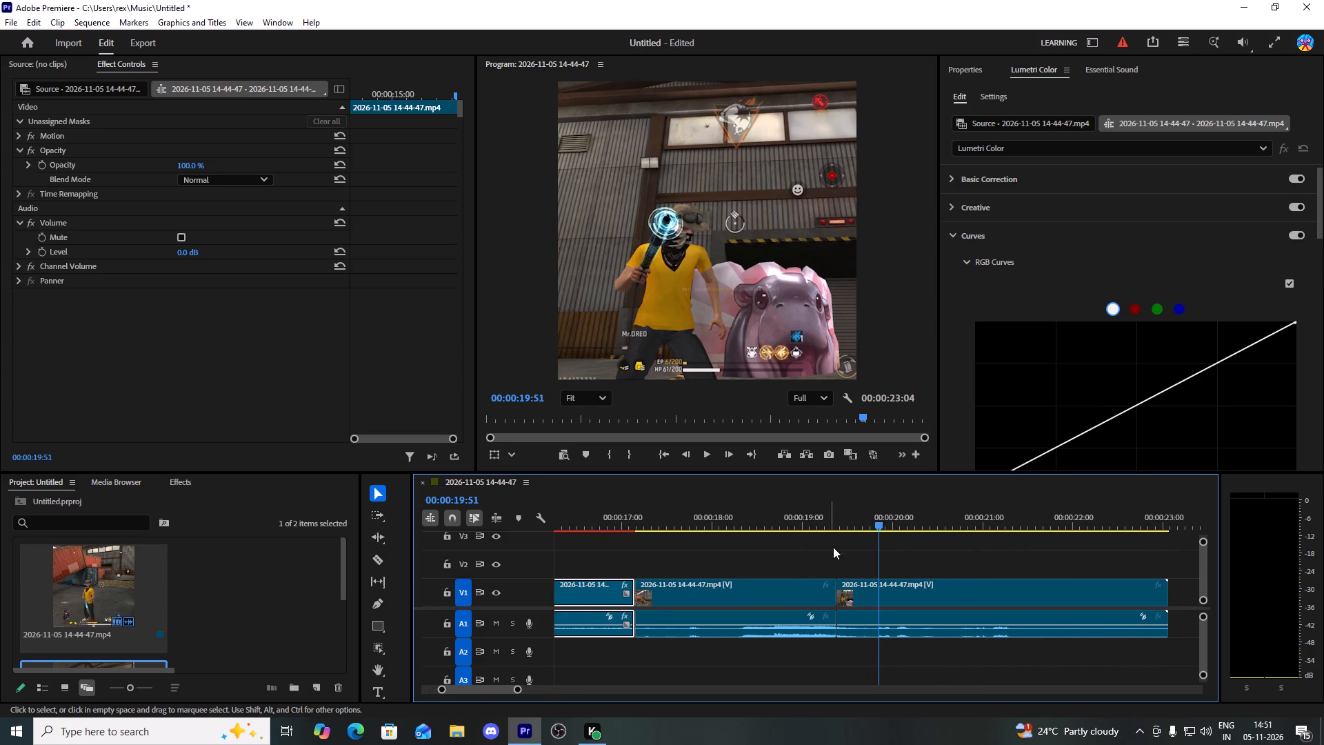
pyautogui.moveTo(880, 526); pyautogui.dragTo(867, 530)
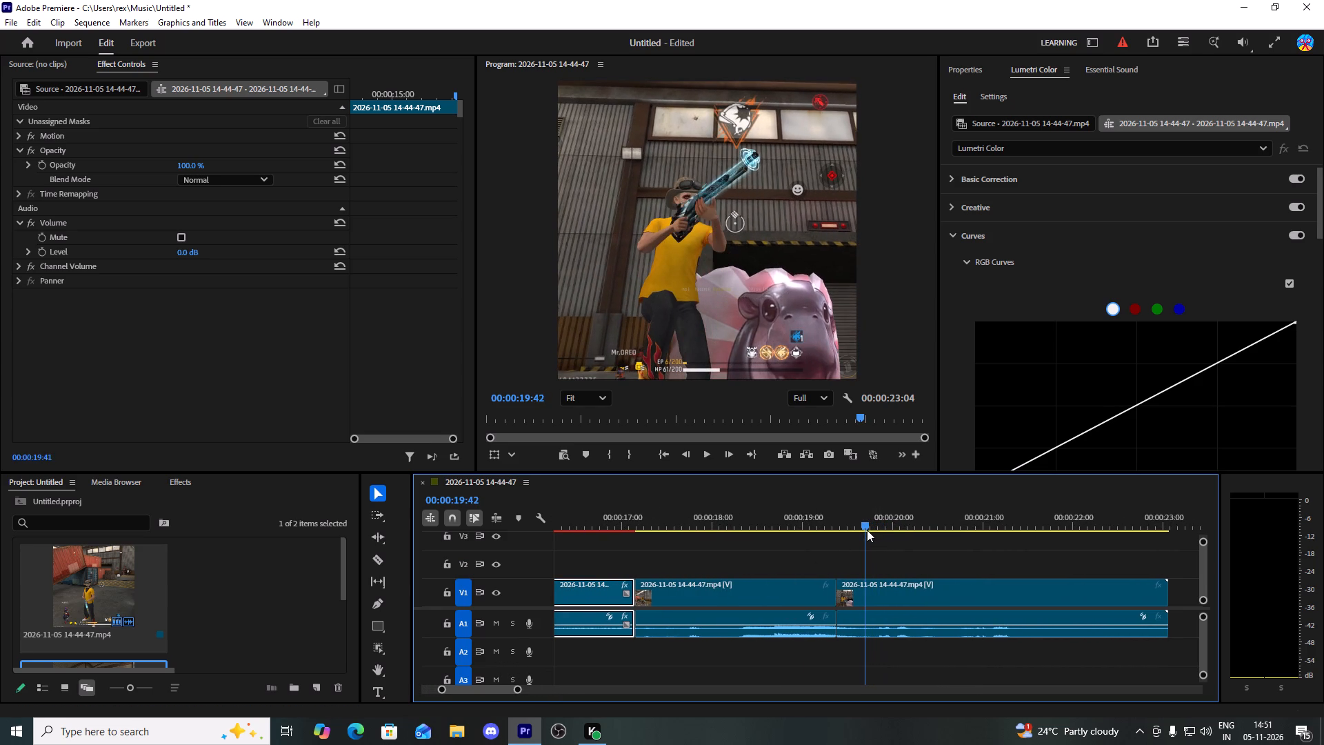
pyautogui.moveTo(867, 530); pyautogui.dragTo(853, 537)
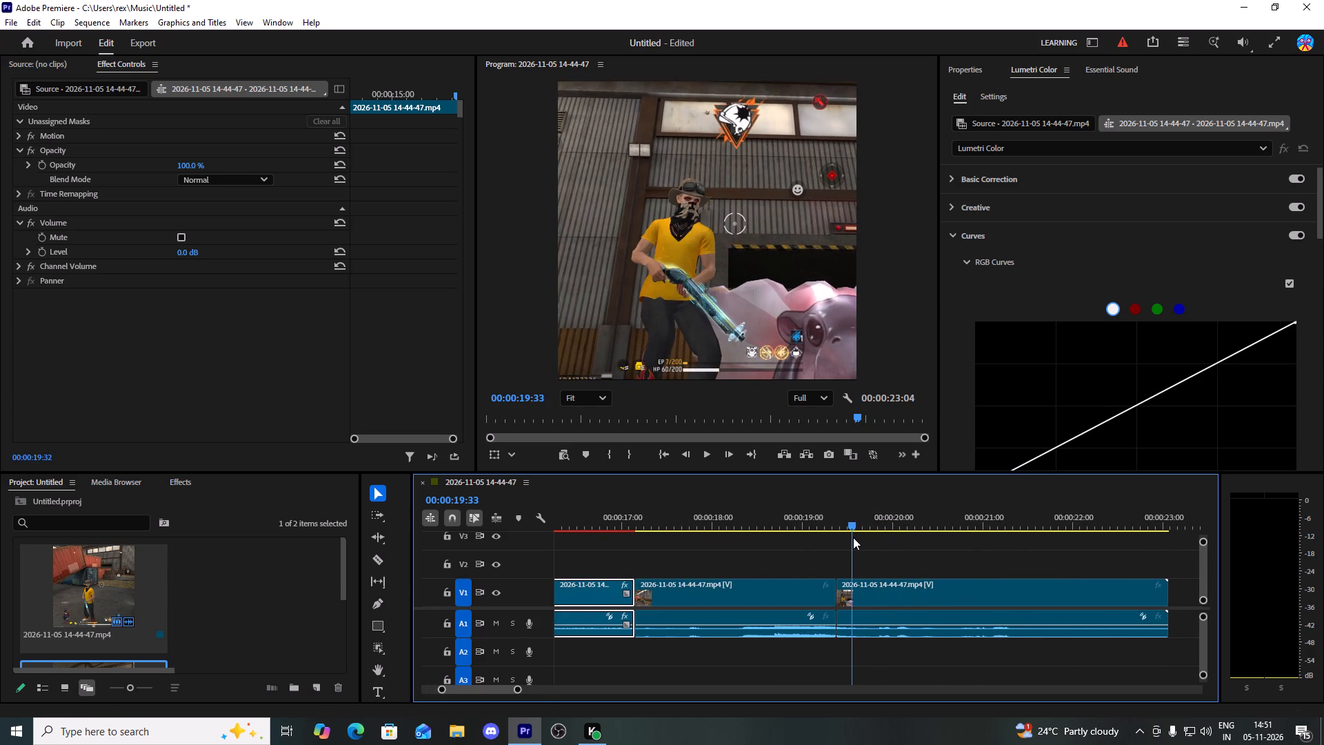
pyautogui.moveTo(853, 537); pyautogui.dragTo(854, 539)
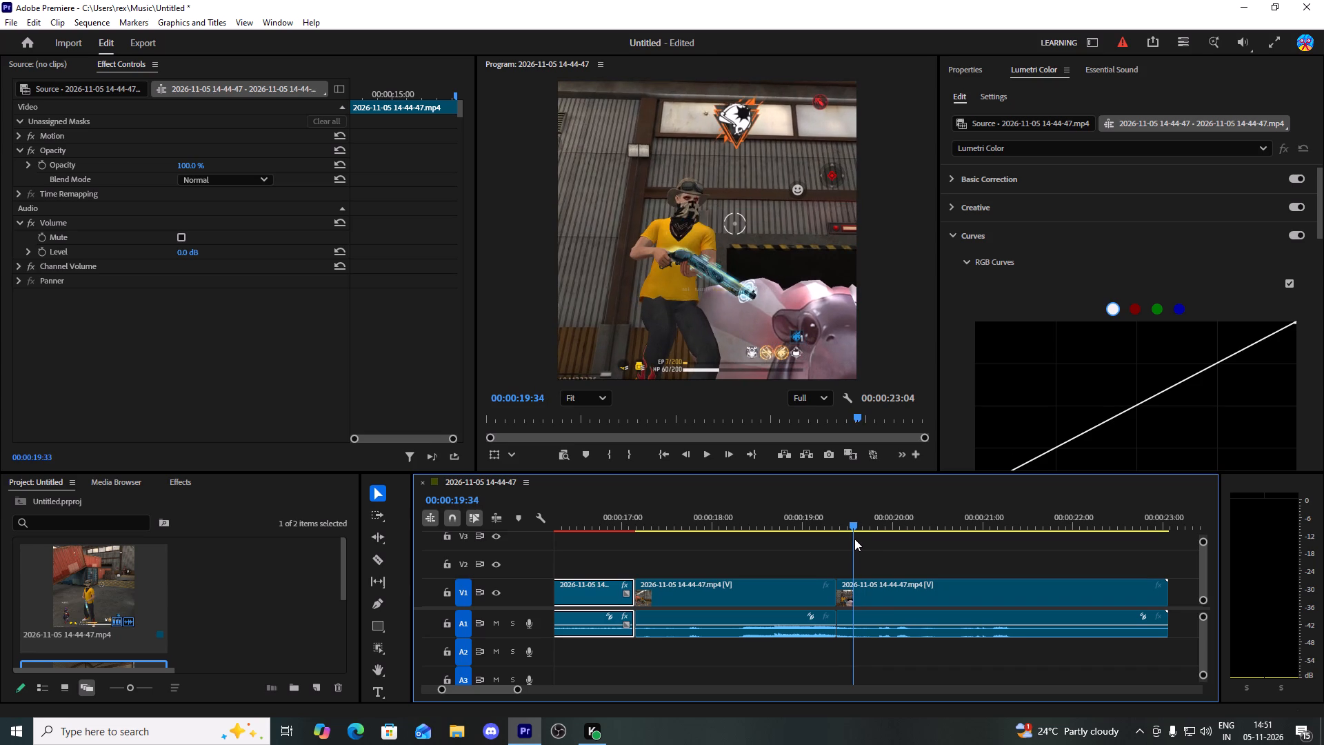
pyautogui.moveTo(854, 539); pyautogui.dragTo(853, 540)
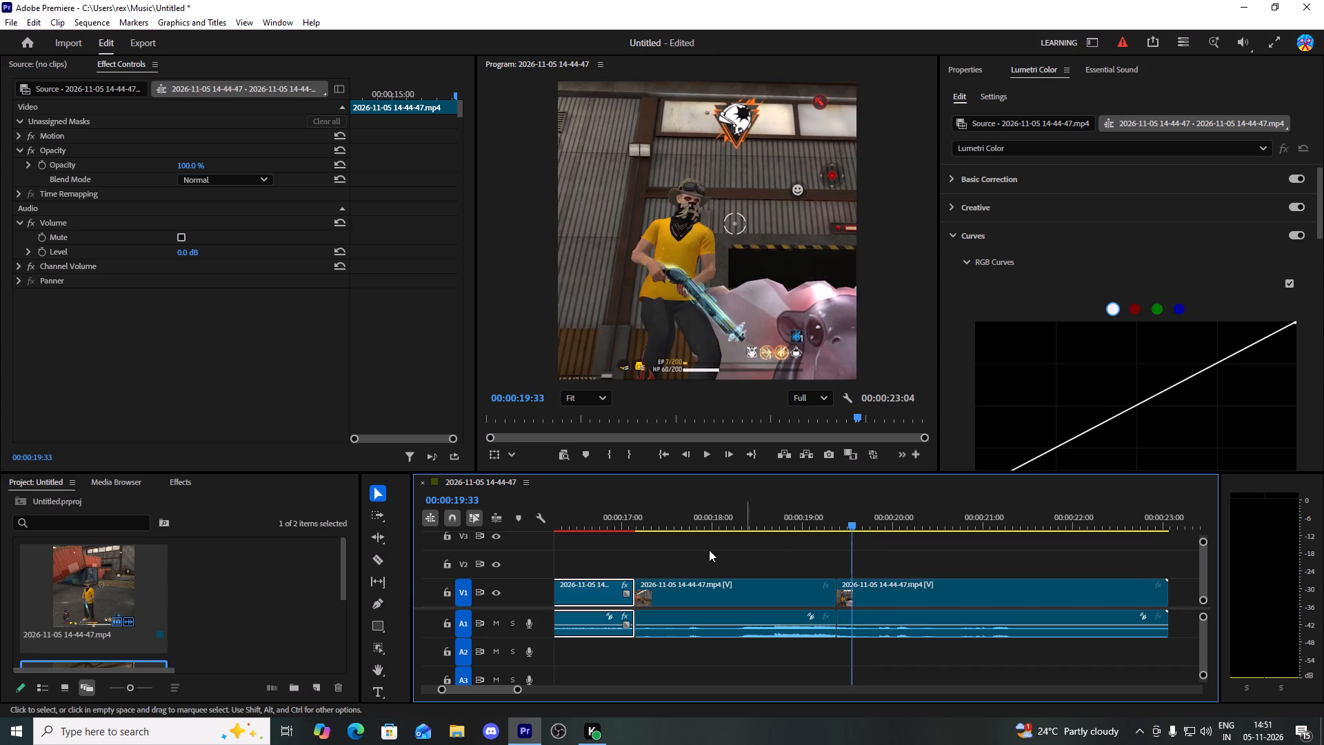
pyautogui.click(373, 558)
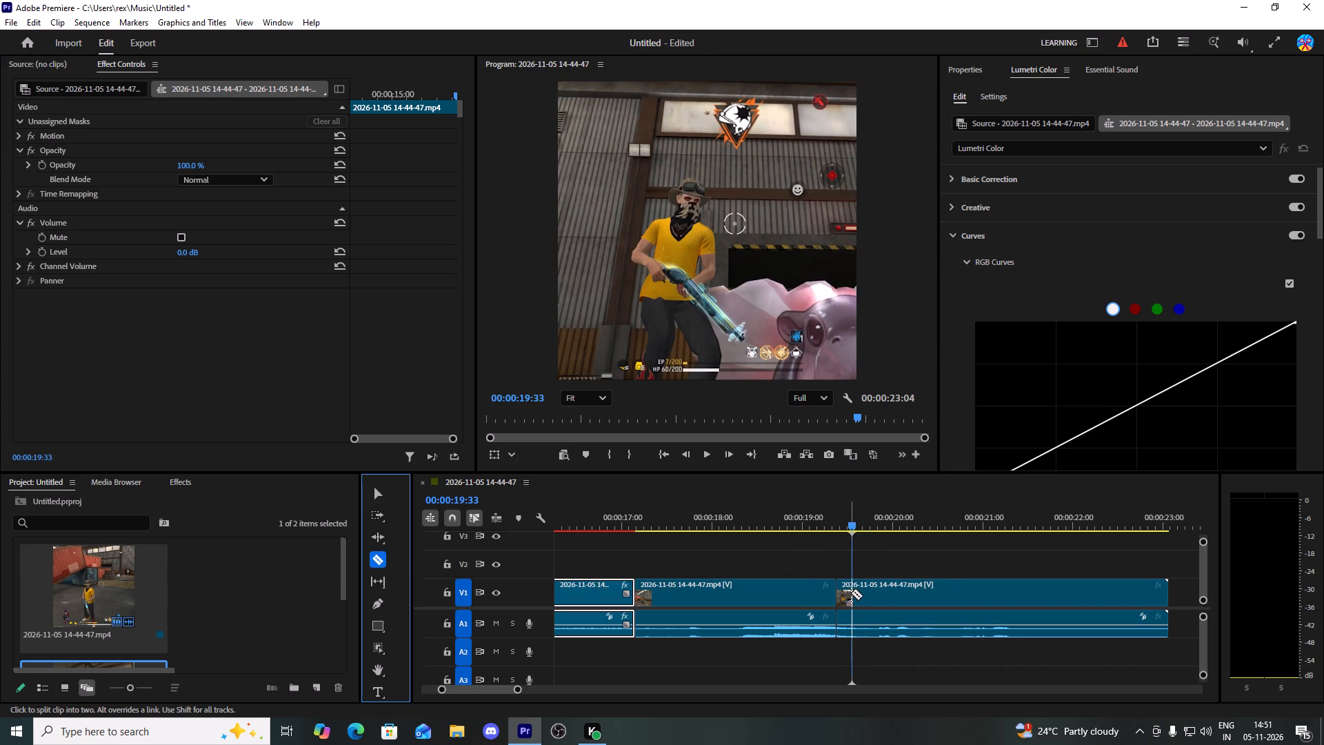
pyautogui.click(851, 593)
pyautogui.click(380, 497)
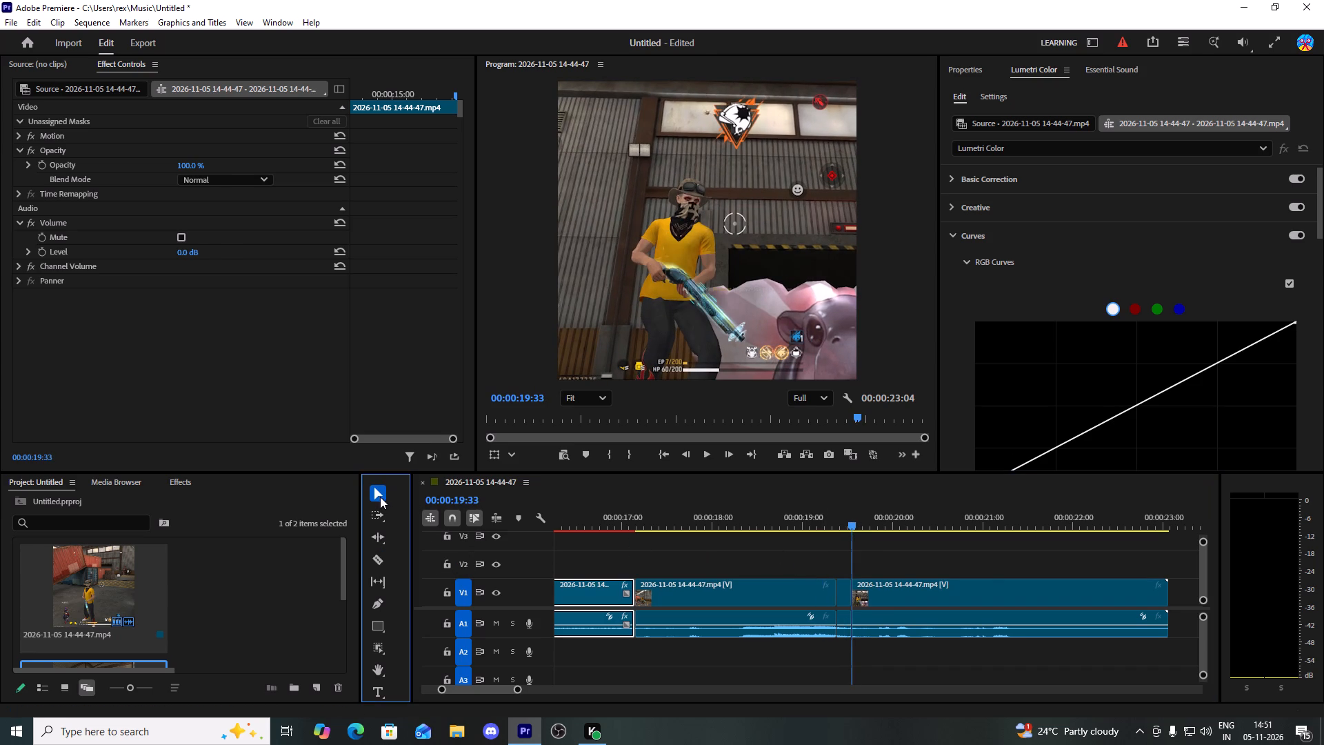
pyautogui.click(969, 593)
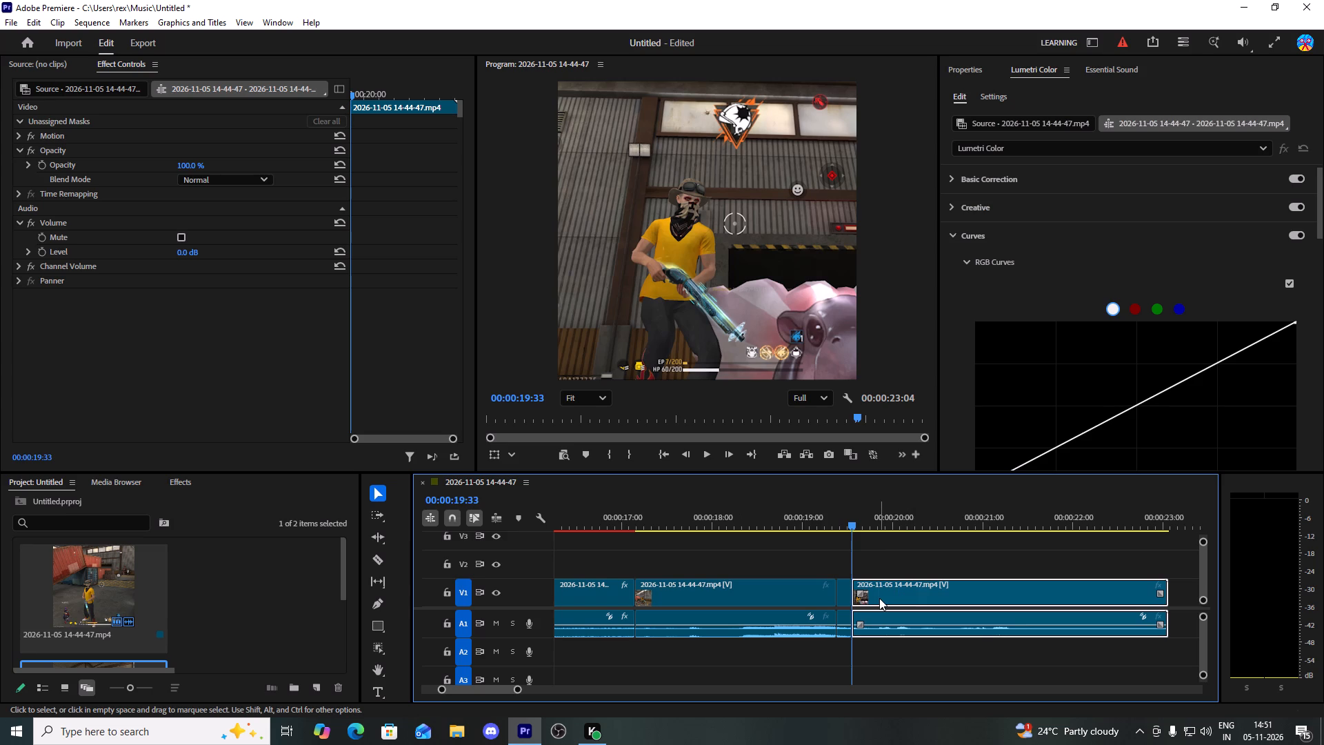
pyautogui.press('Delete')
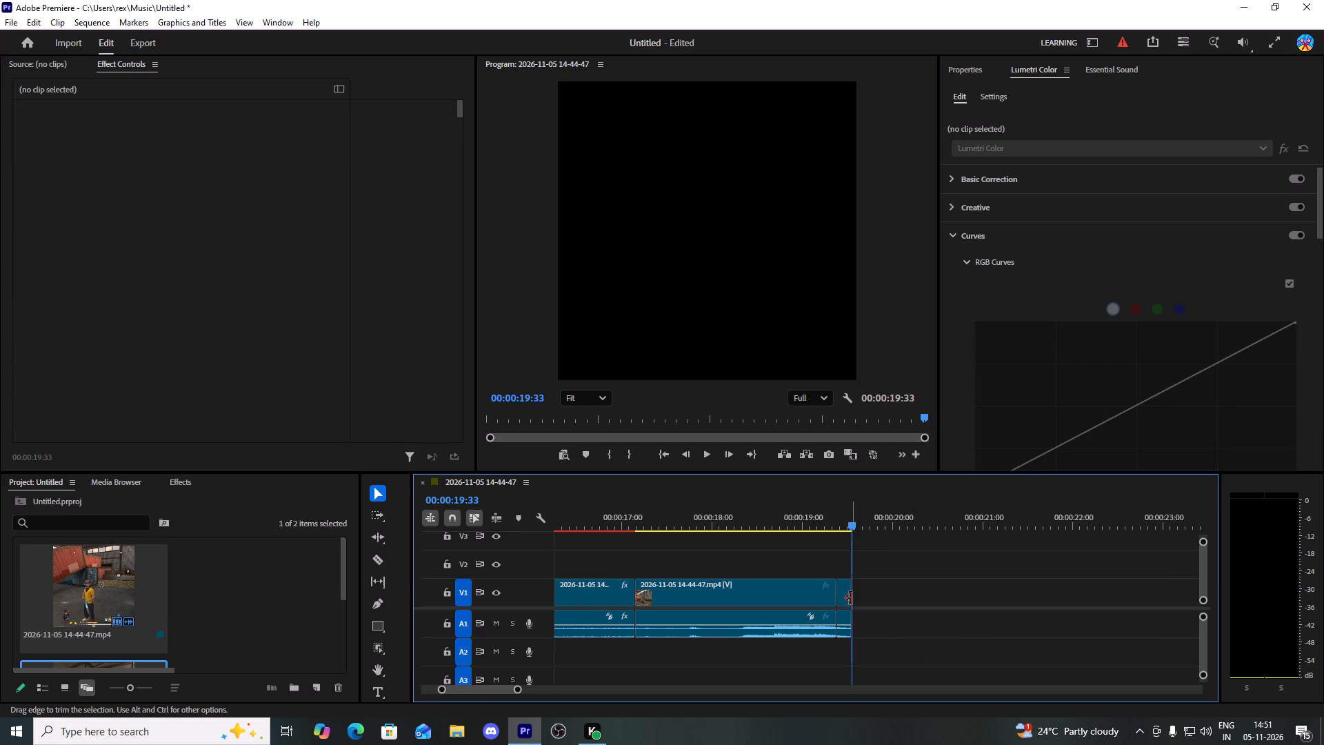
# Slow the final ten-frame piece to 2% speed and change its time interpolation method.
pyautogui.rightClick(843, 598)
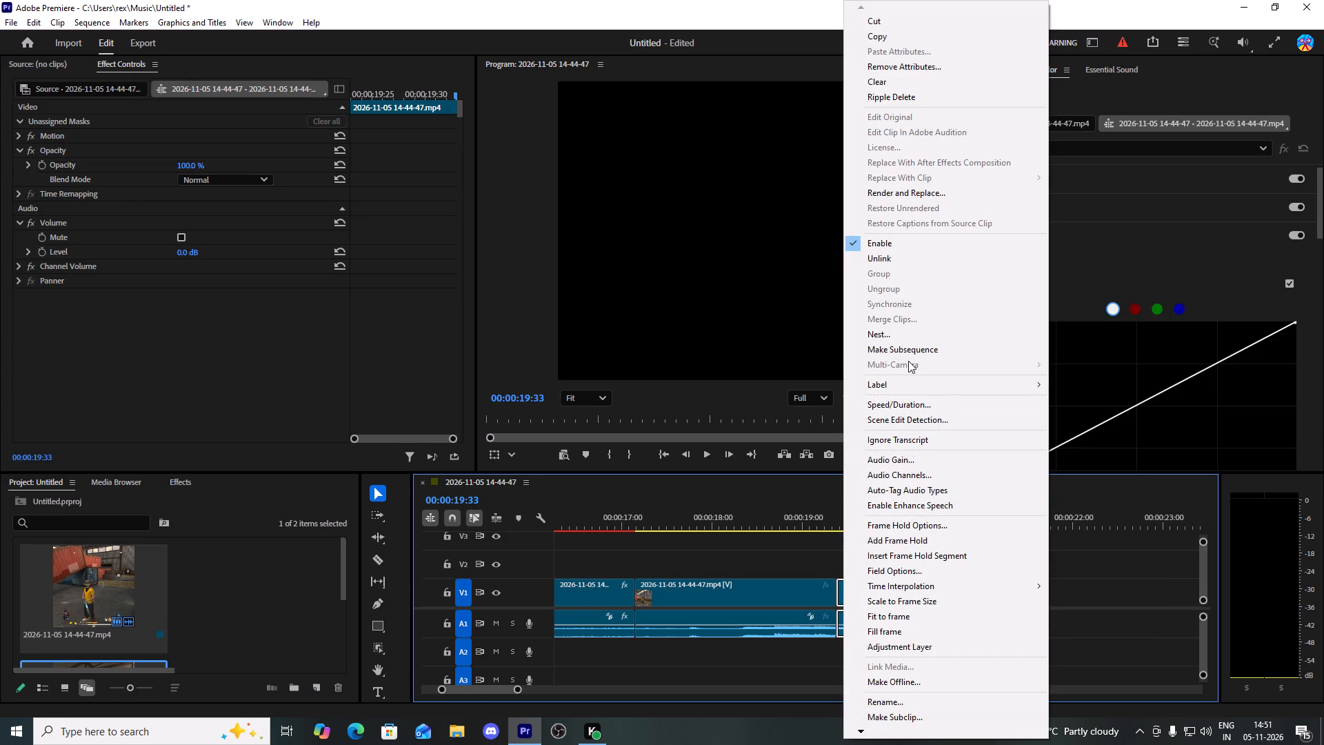
pyautogui.click(902, 404)
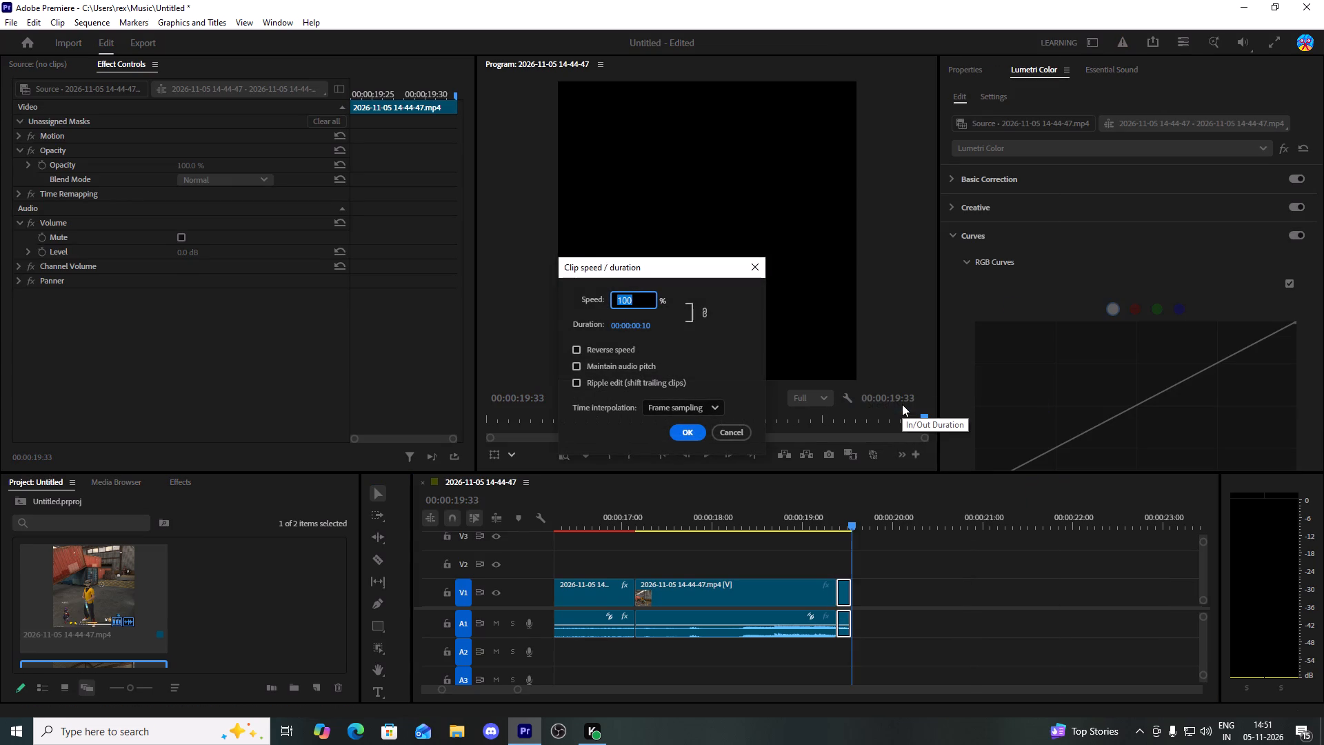
pyautogui.press('2')
pyautogui.click(690, 402)
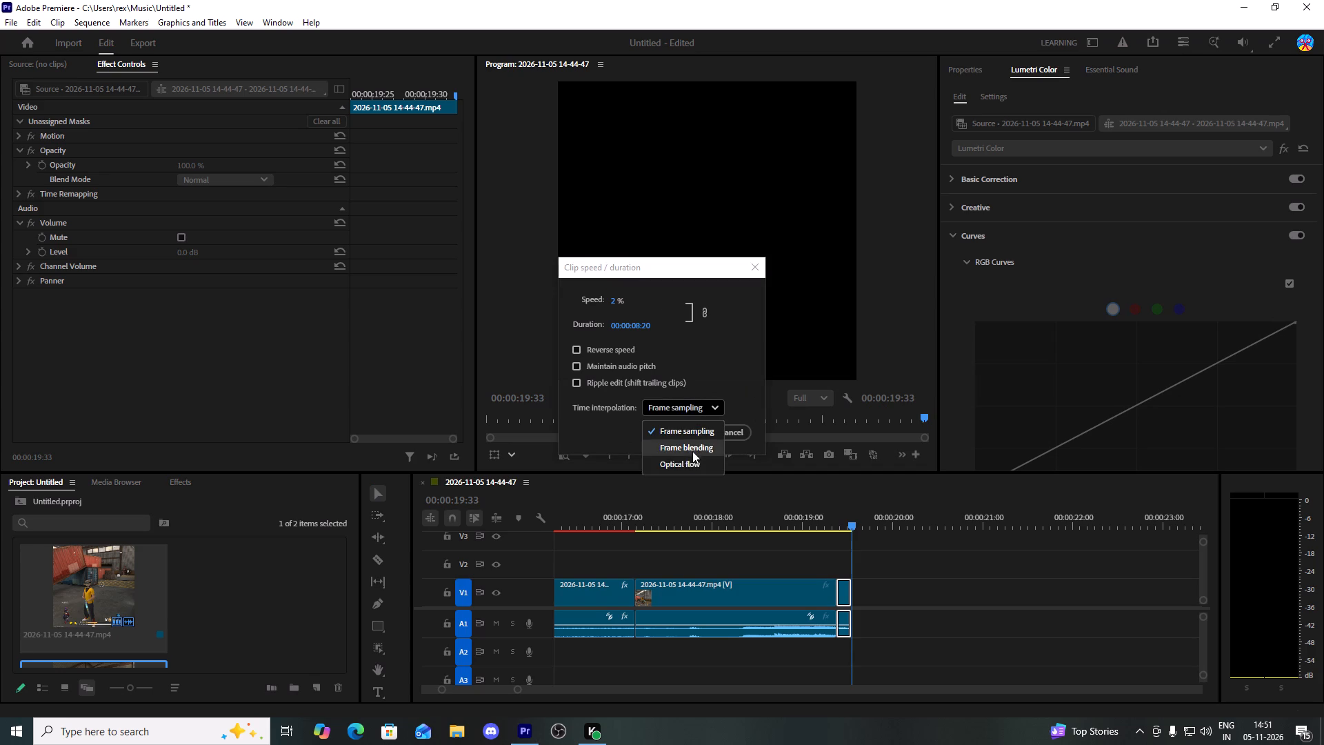
pyautogui.click(690, 457)
pyautogui.click(677, 433)
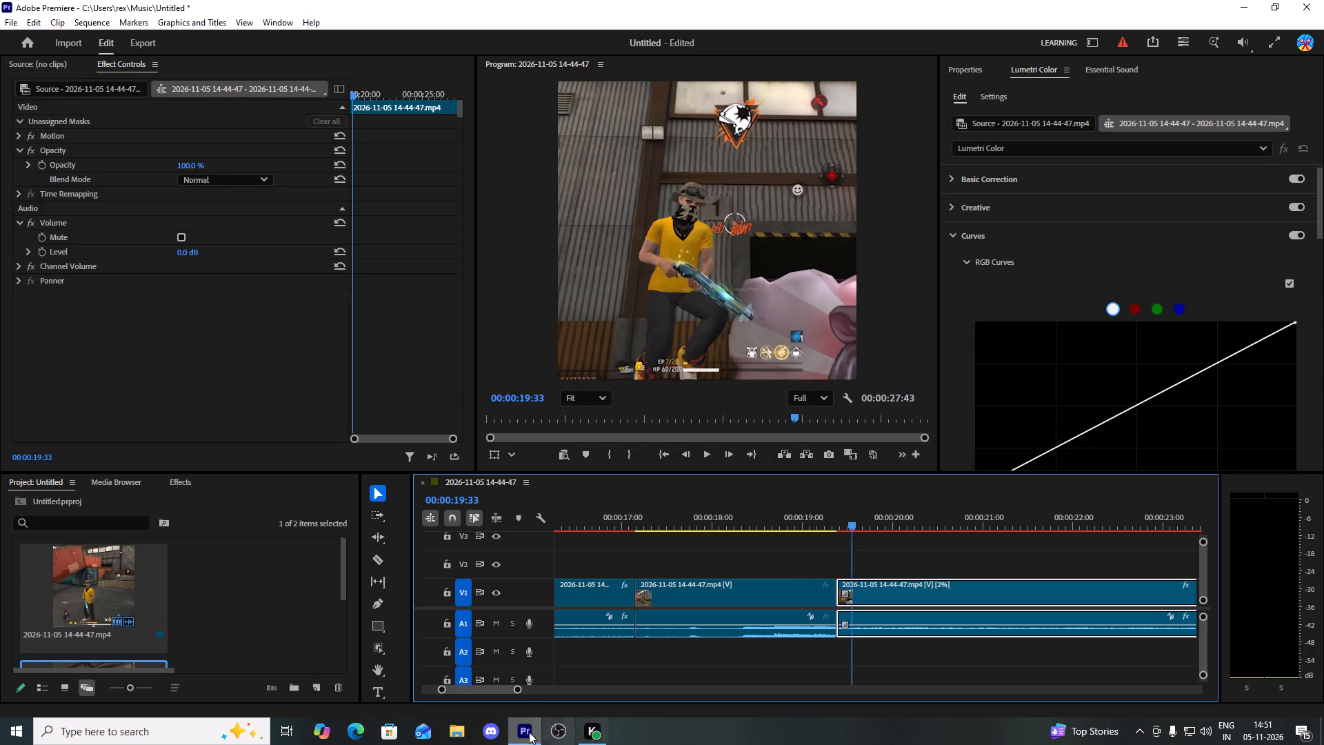
# Shorten the final slow-motion clip by cutting it at 00:00:24:32 and deleting the remainder.
pyautogui.moveTo(519, 690); pyautogui.dragTo(688, 693)
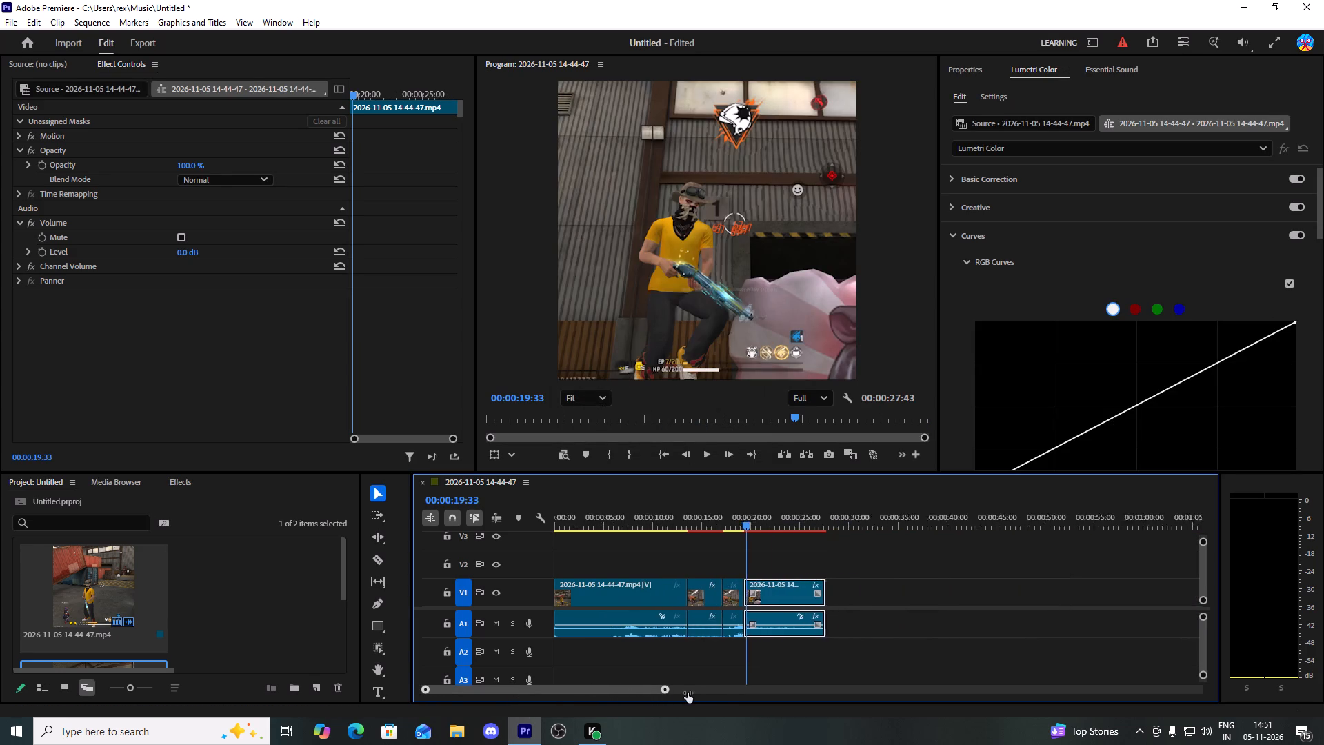
pyautogui.moveTo(688, 693); pyautogui.dragTo(706, 693)
pyautogui.moveTo(713, 527); pyautogui.dragTo(751, 546)
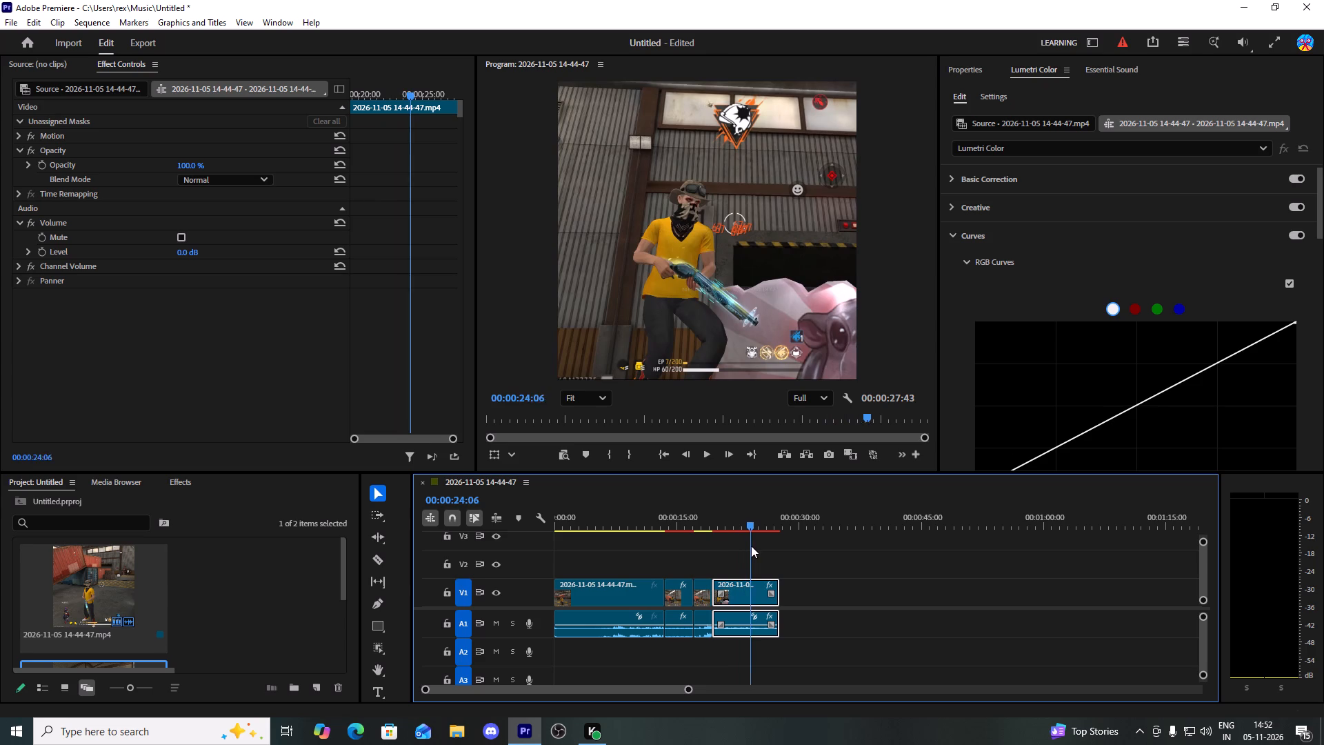
pyautogui.moveTo(751, 546); pyautogui.dragTo(754, 548)
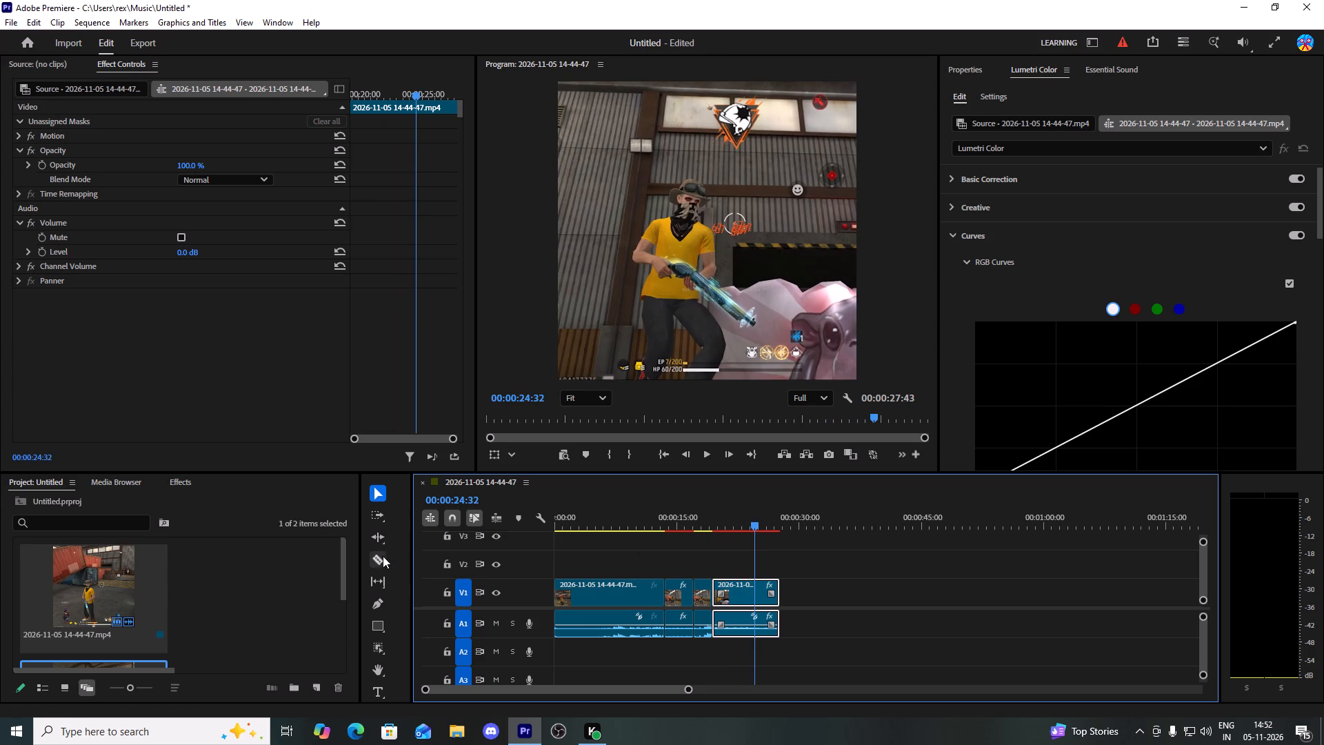
pyautogui.click(381, 557)
pyautogui.click(754, 595)
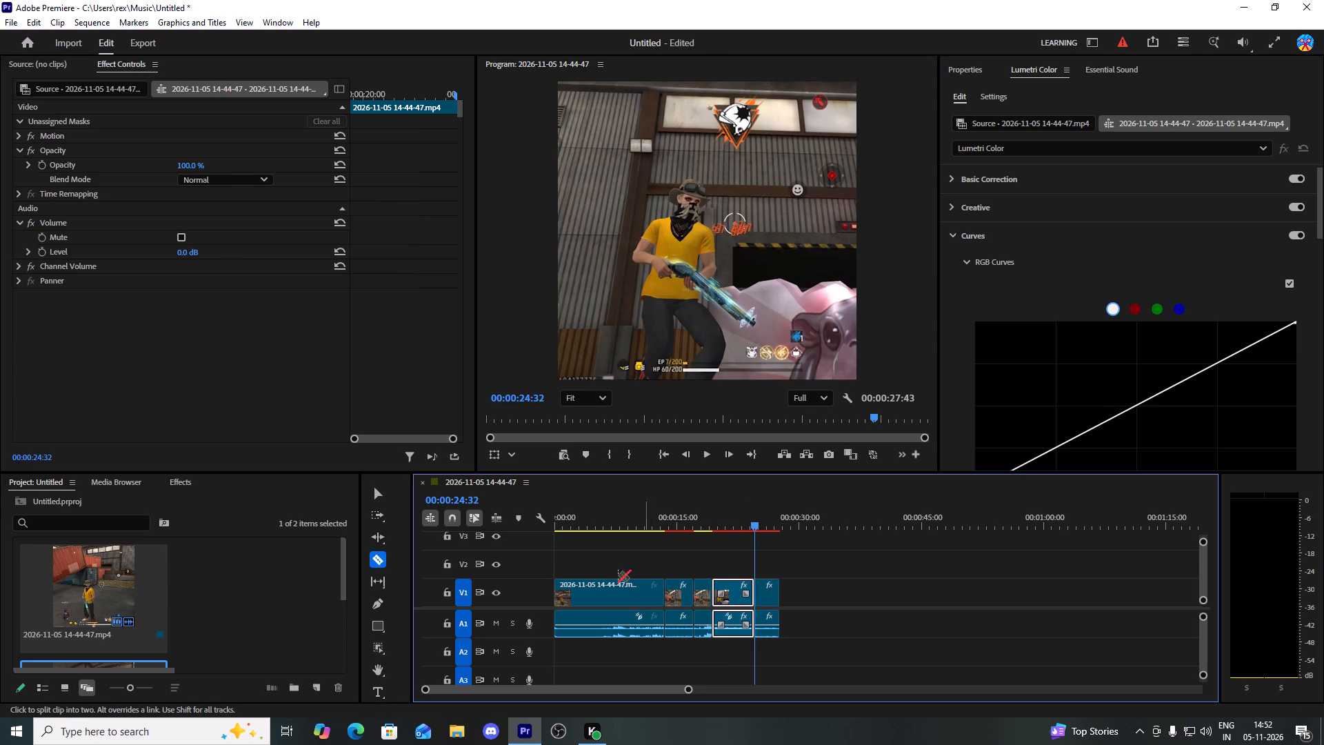
pyautogui.click(374, 488)
pyautogui.click(768, 601)
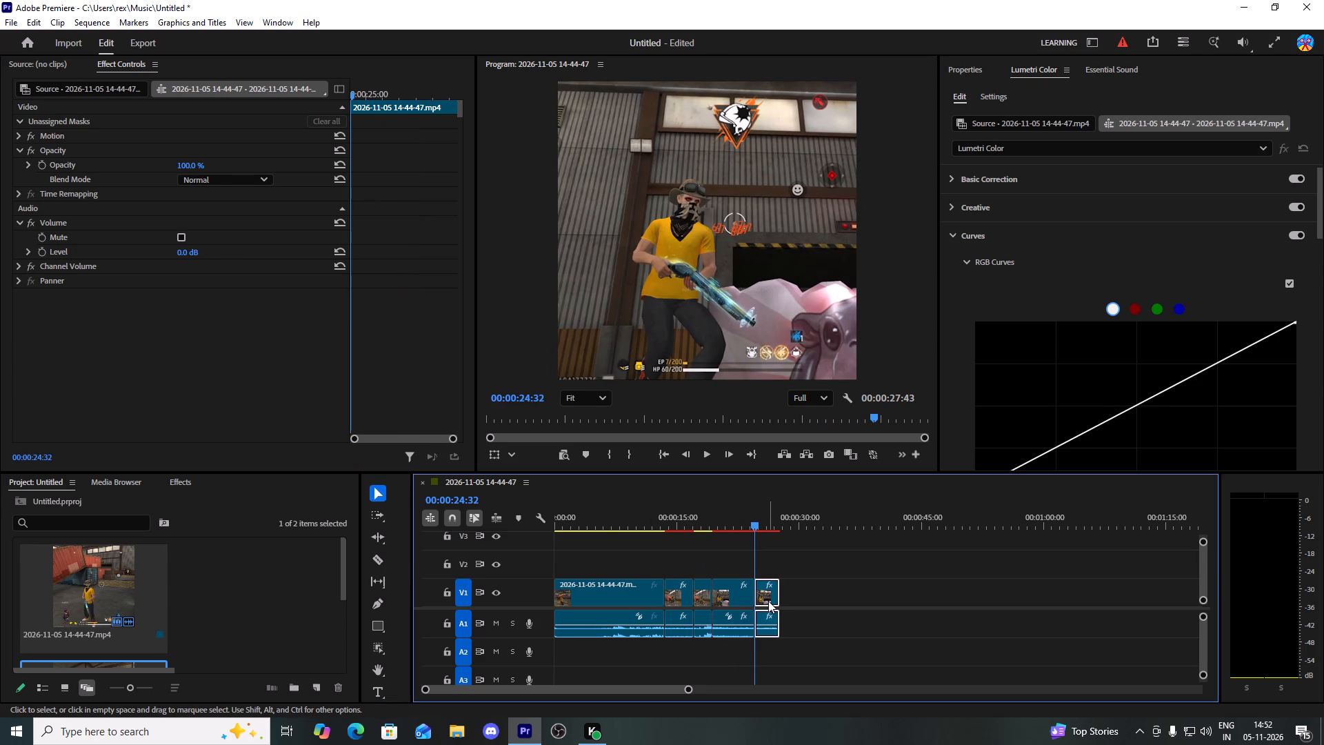
pyautogui.press('Delete')
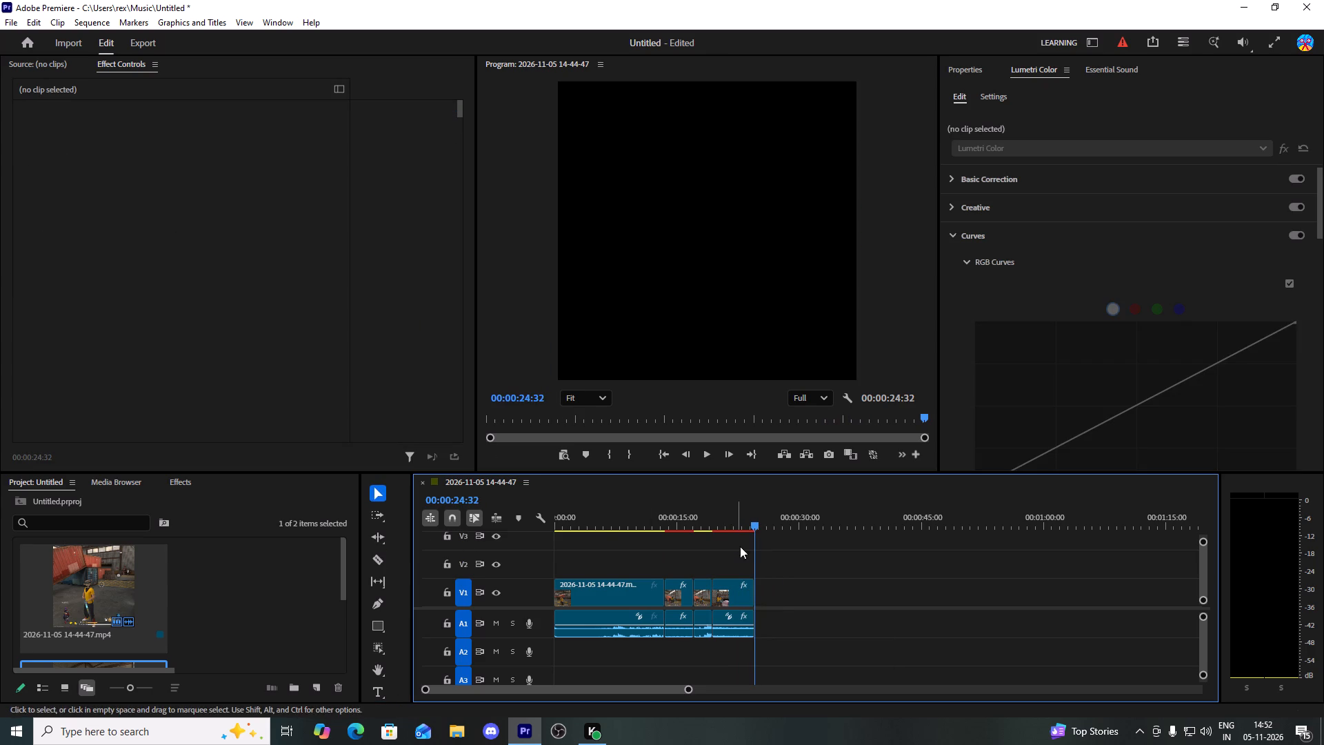
# Return the playhead to the sequence start and begin importing media from the pack folder.
pyautogui.moveTo(752, 523); pyautogui.dragTo(465, 567)
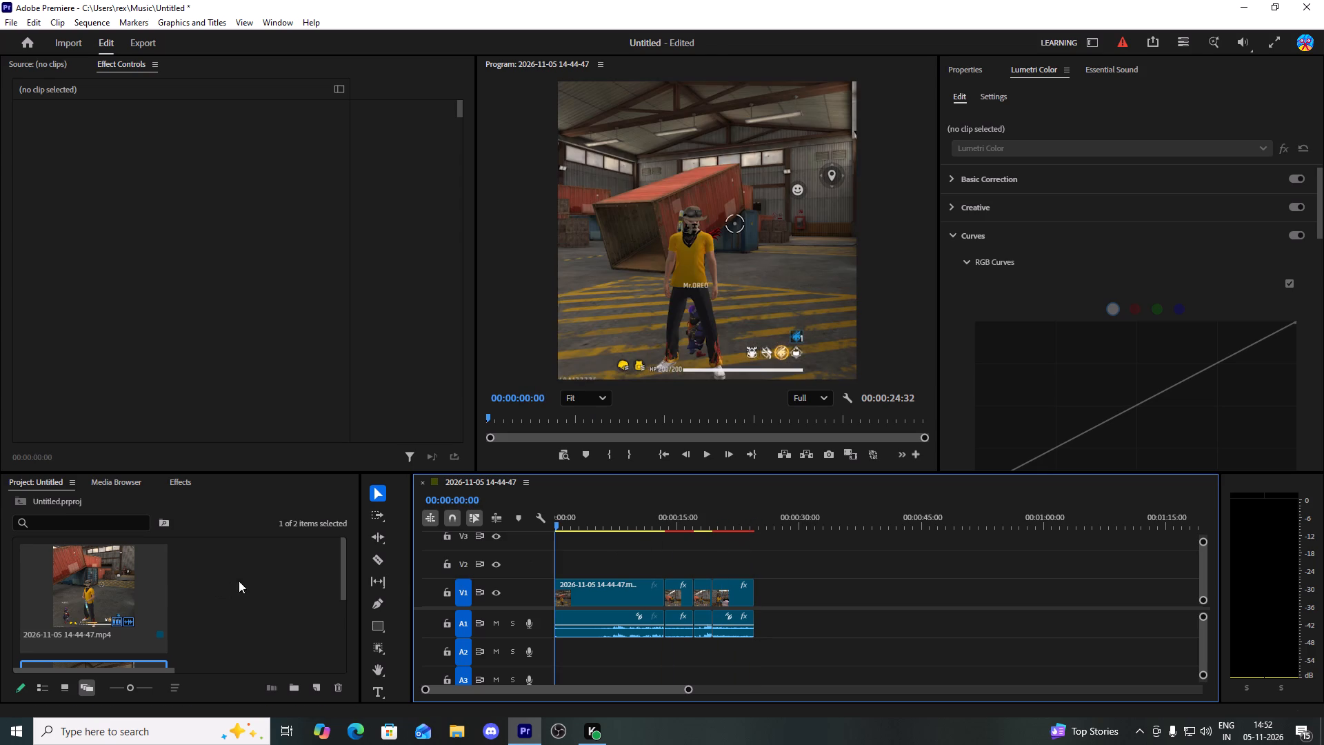
pyautogui.rightClick(254, 577)
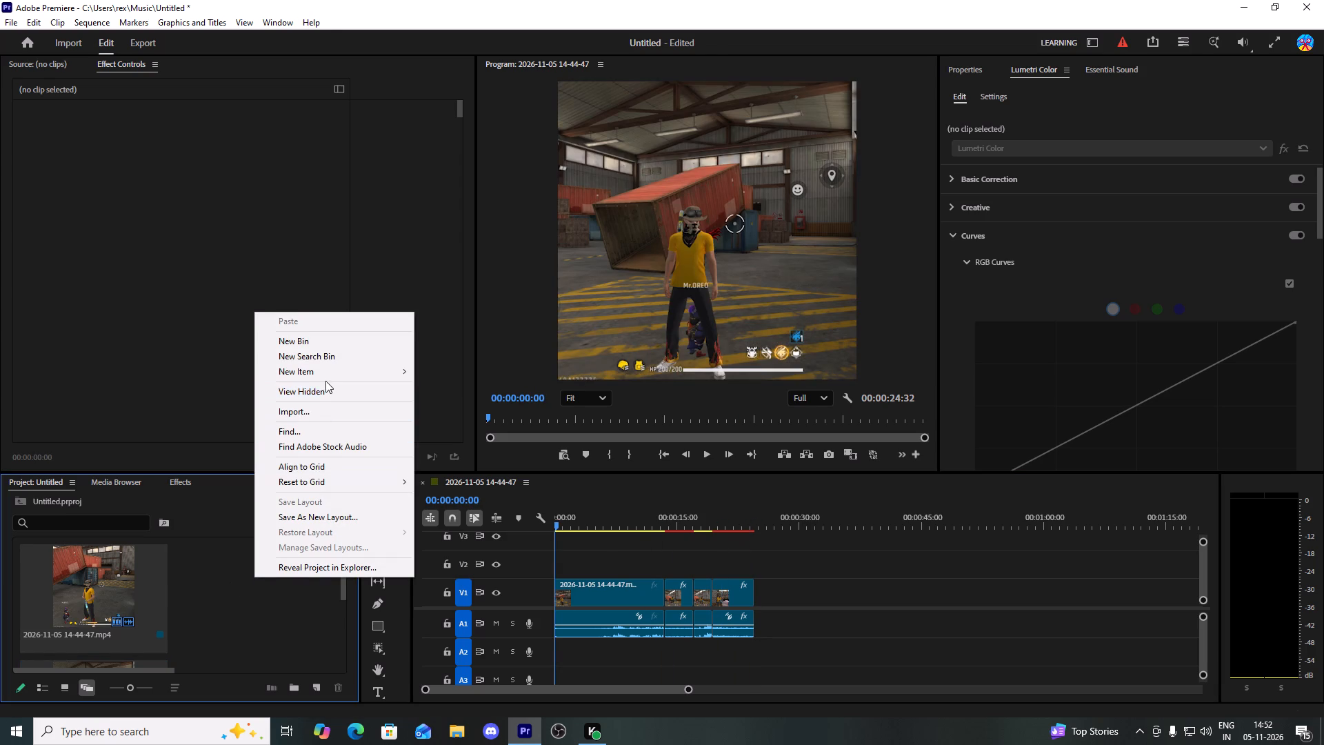
pyautogui.click(304, 406)
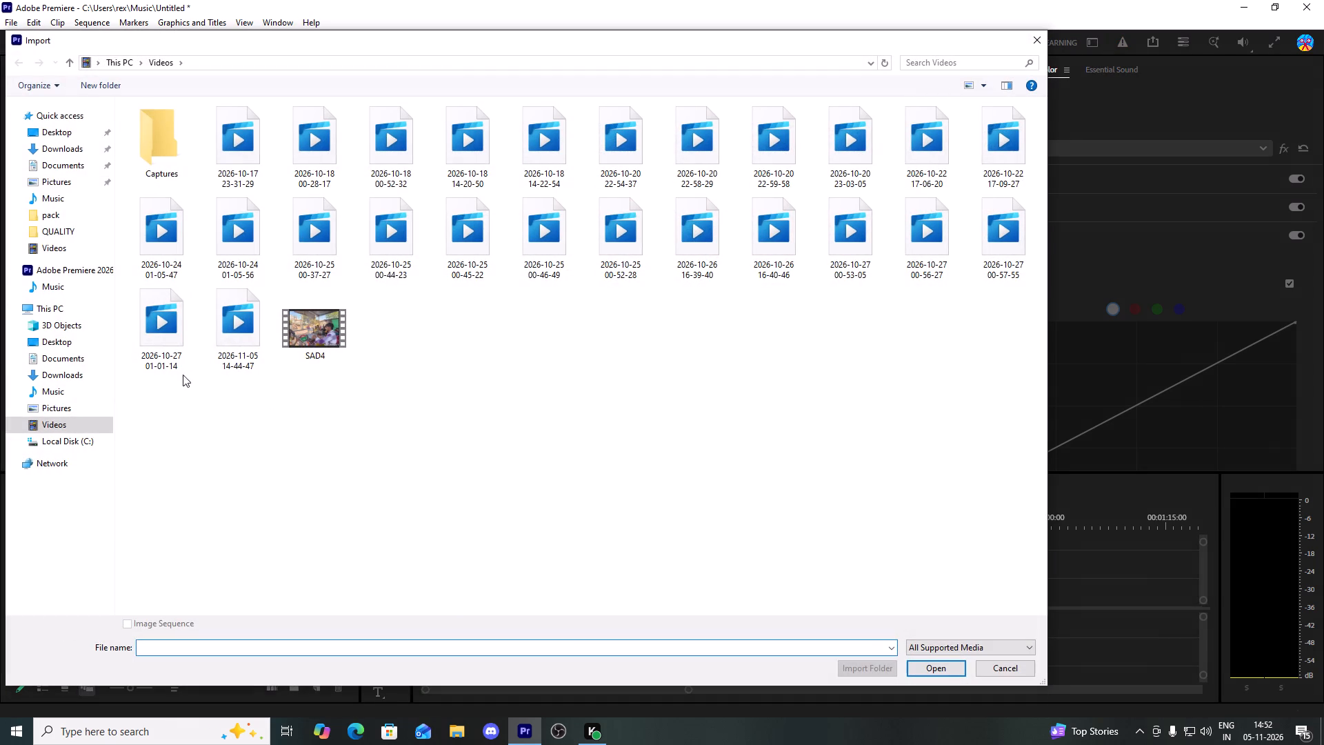
pyautogui.click(58, 217)
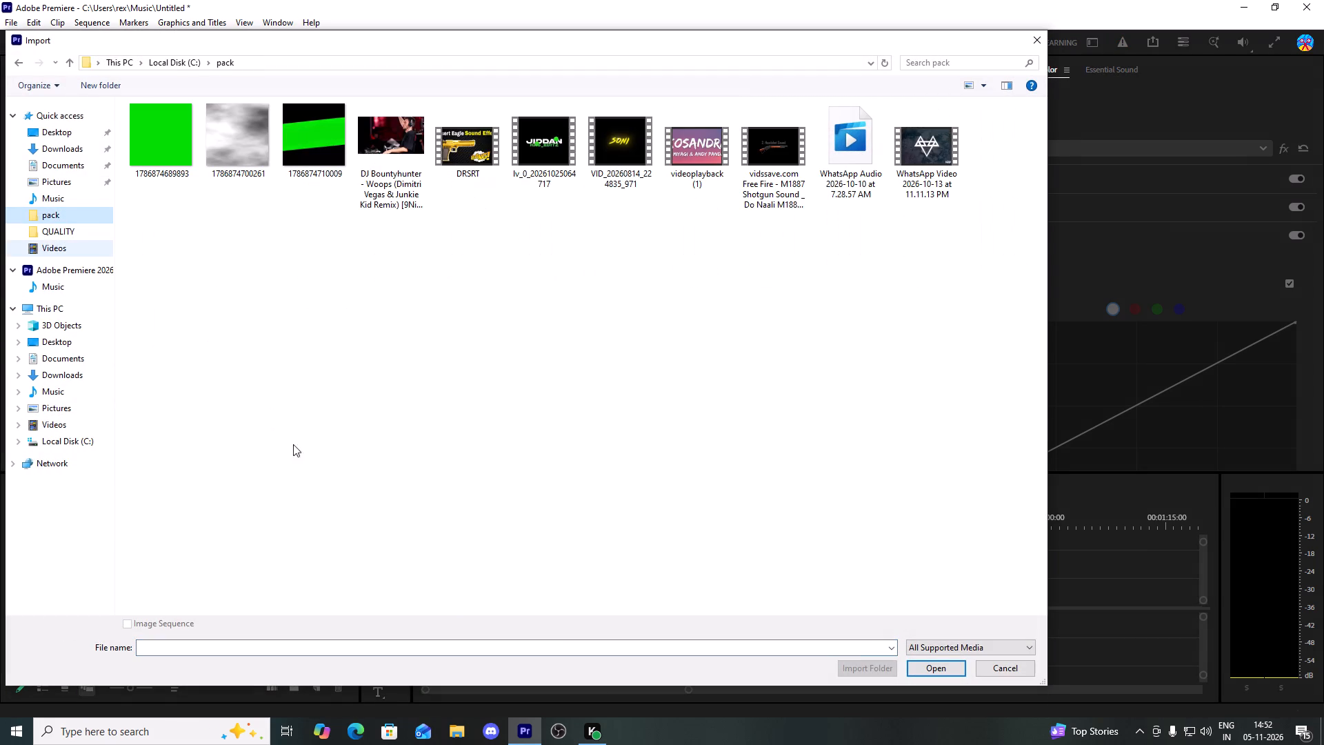
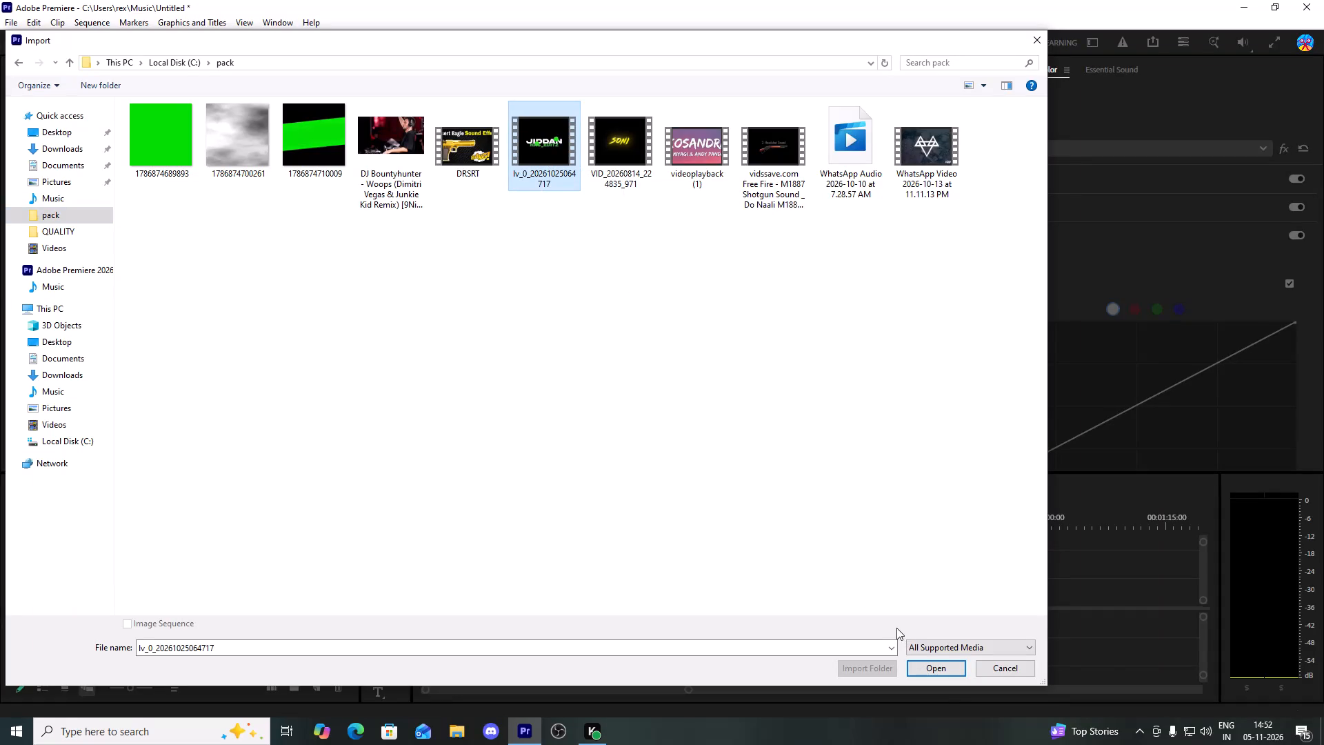
pyautogui.click(932, 670)
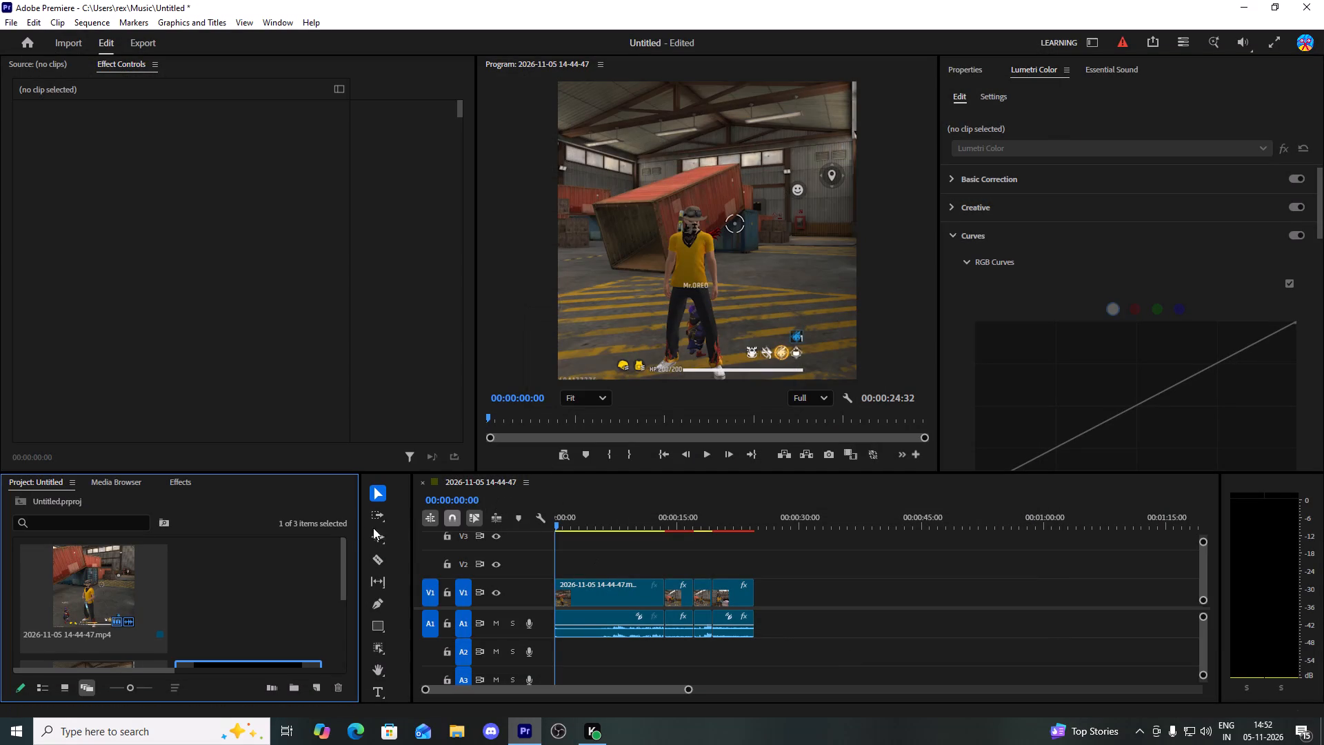
pyautogui.scroll(-7, 297, 588)
pyautogui.scroll(1, 279, 642)
pyautogui.scroll(-4, 279, 642)
pyautogui.scroll(-3, 246, 595)
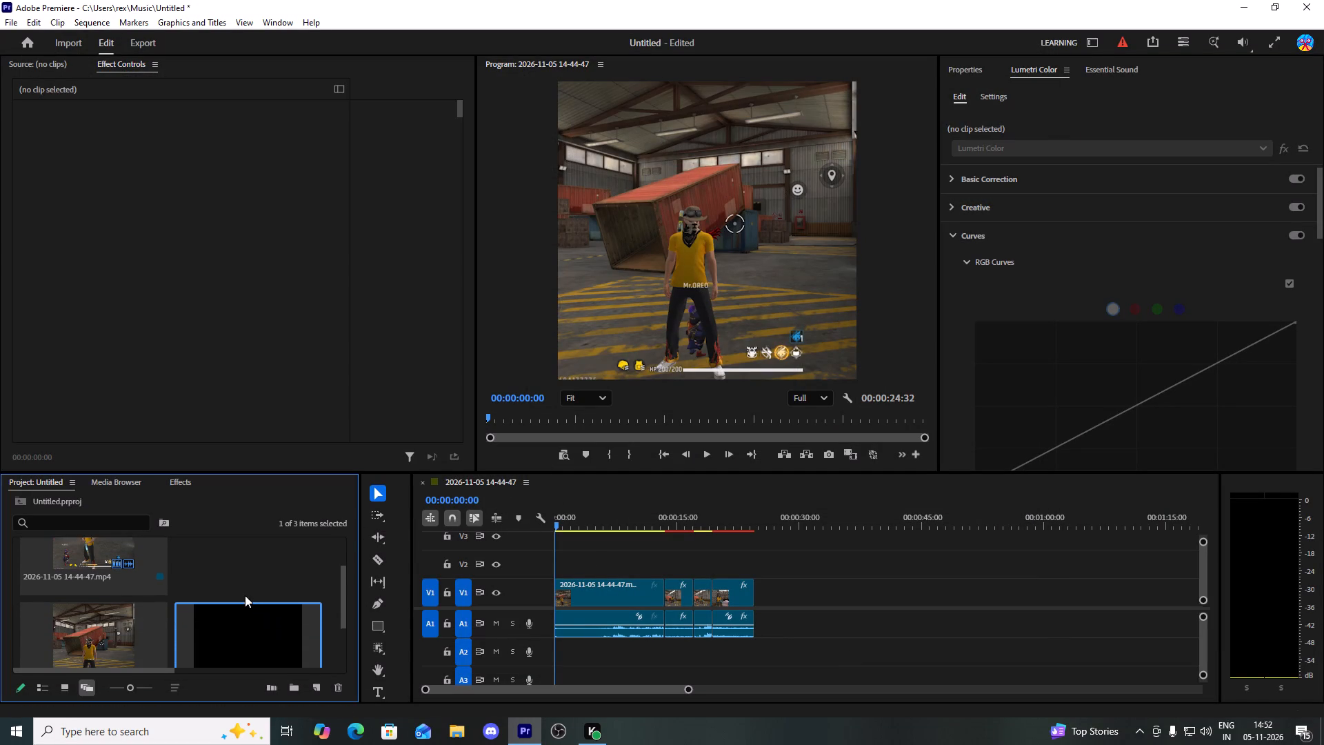
pyautogui.scroll(-15, 245, 595)
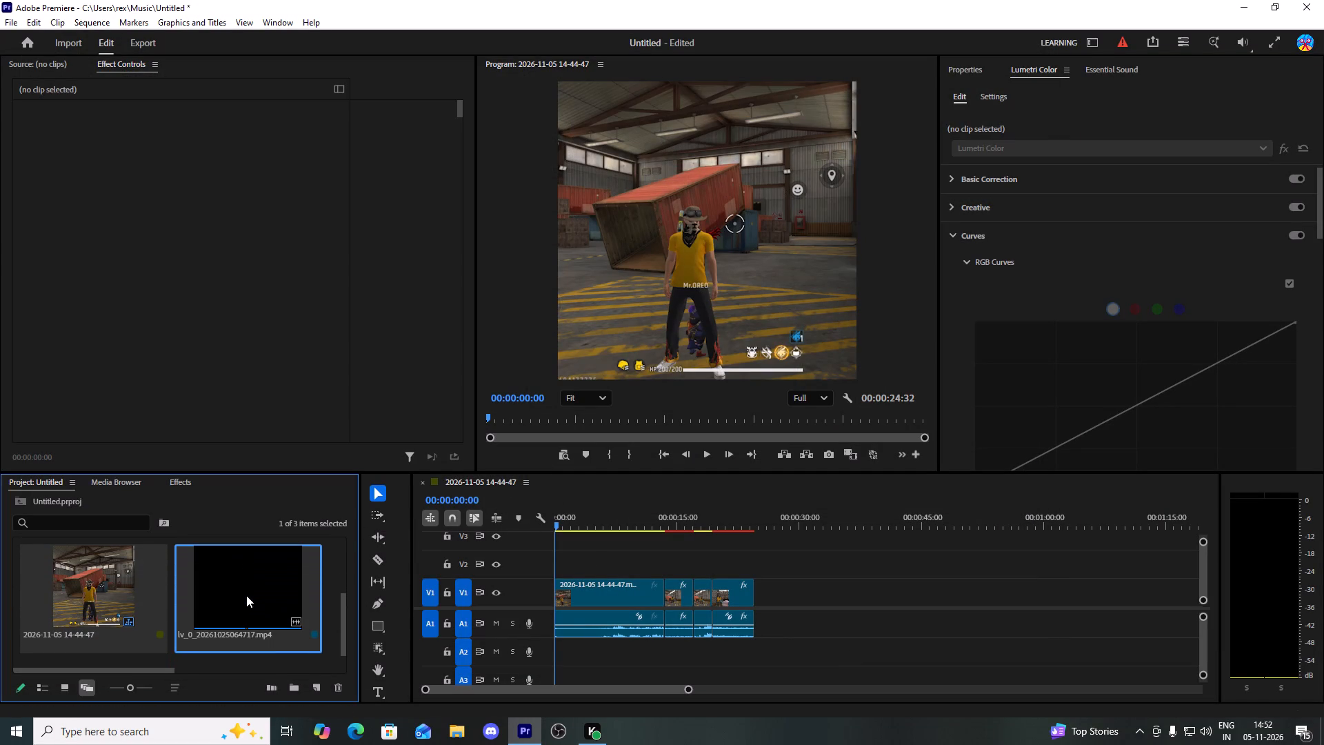
pyautogui.moveTo(246, 595); pyautogui.dragTo(487, 574)
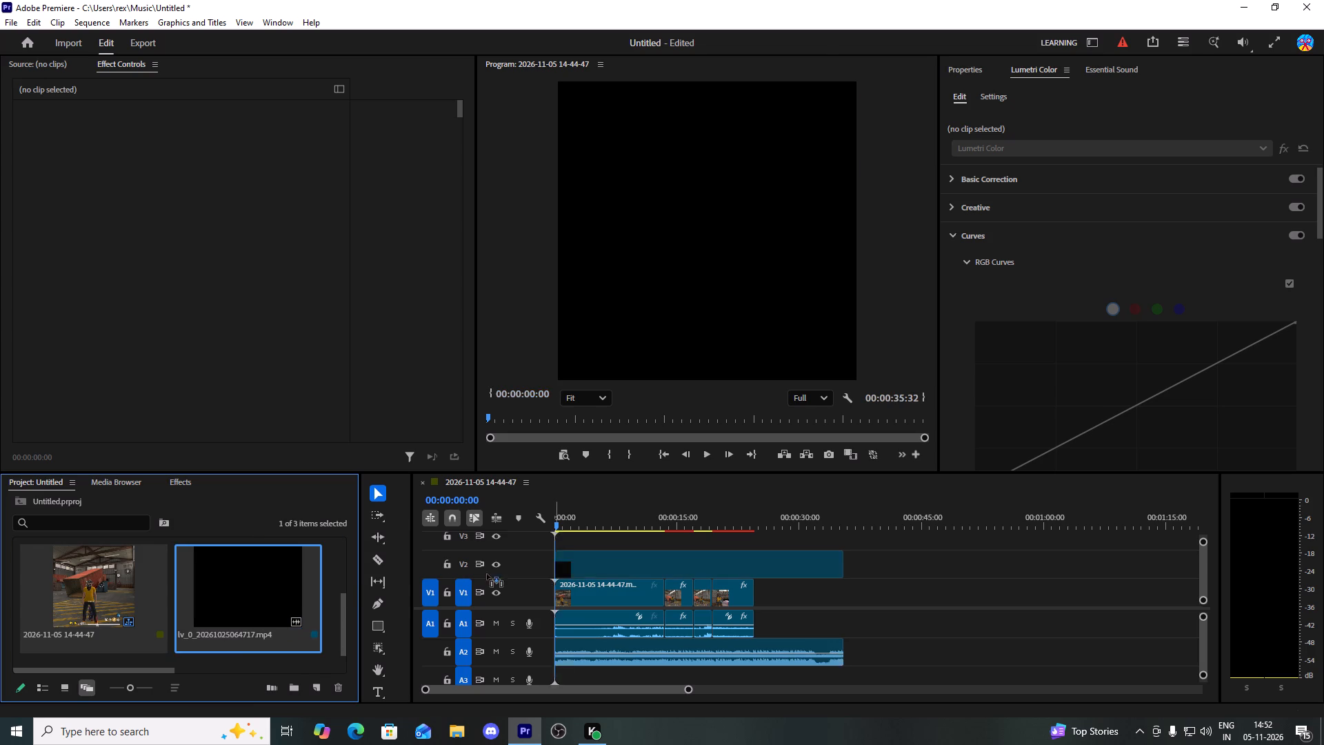
pyautogui.moveTo(487, 574); pyautogui.dragTo(554, 569)
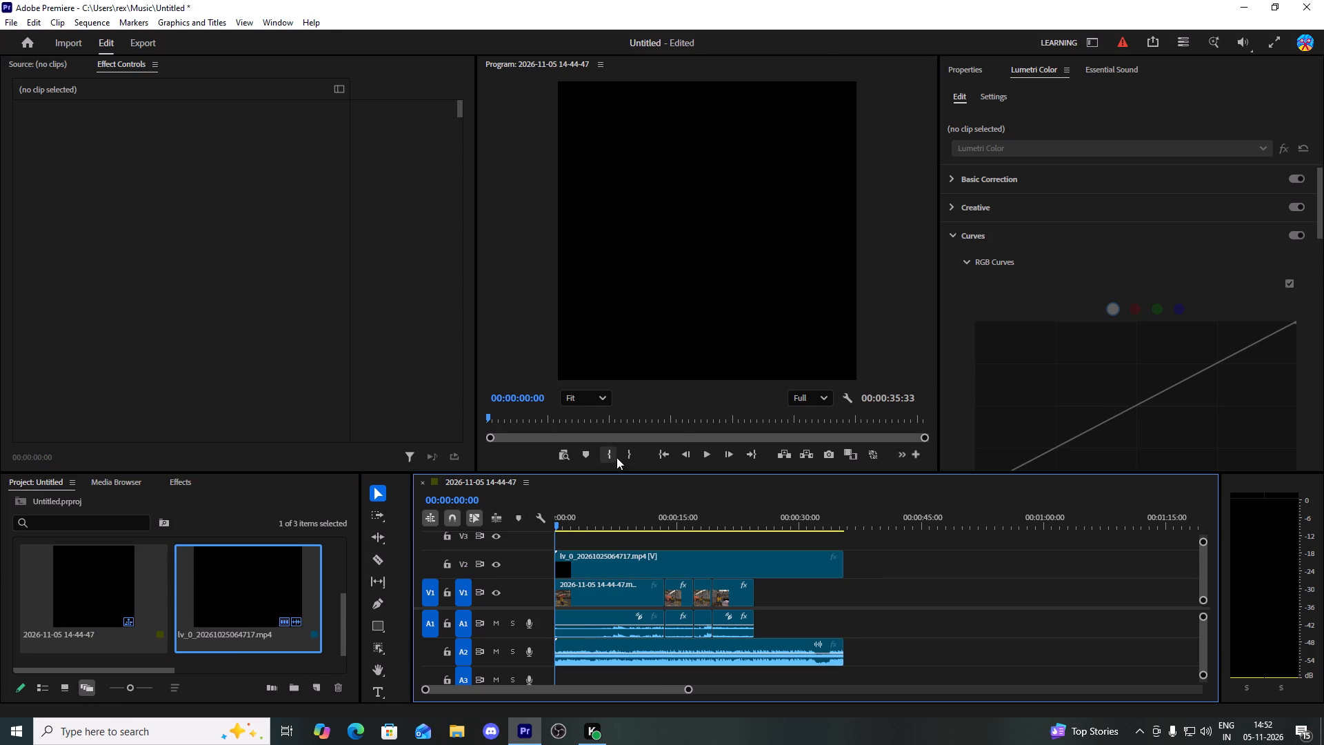
# Set the V2 lyrics overlay's blend mode to Screen and play back the sequence.
pyautogui.click(605, 564)
pyautogui.click(199, 175)
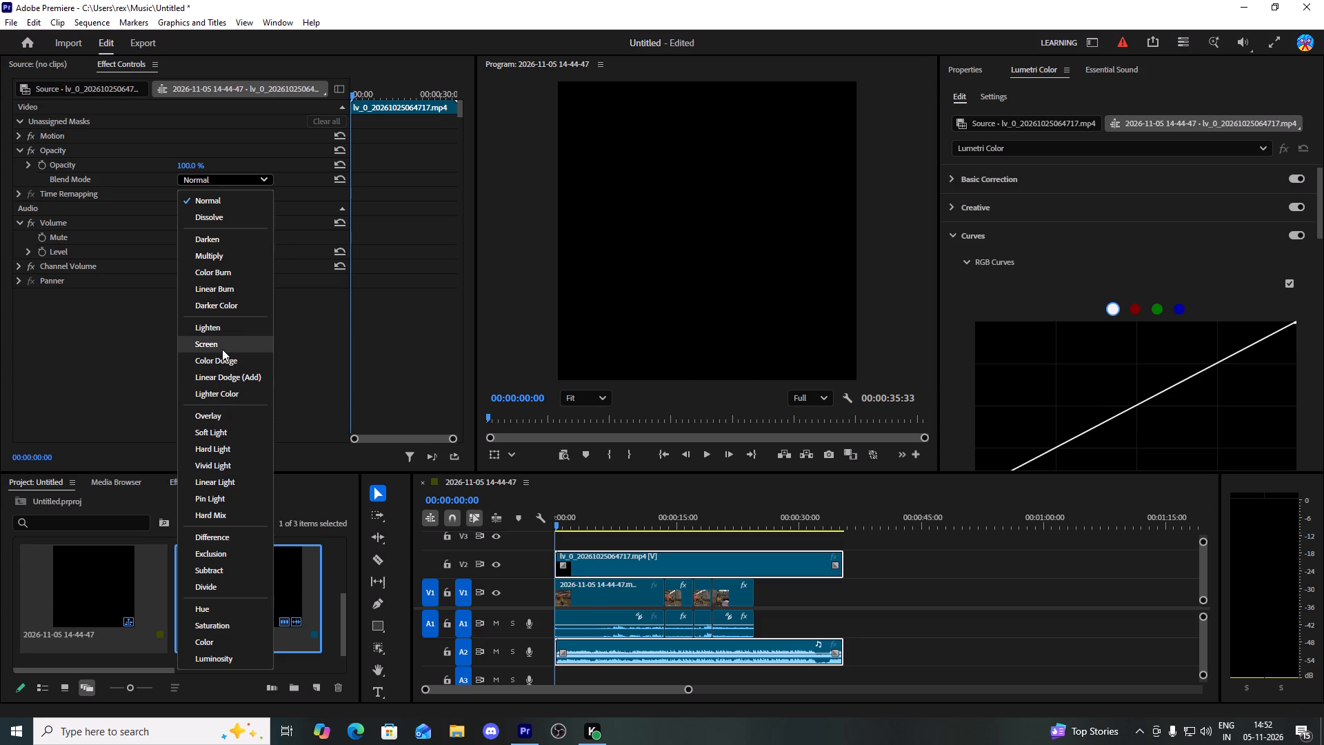
pyautogui.click(707, 458)
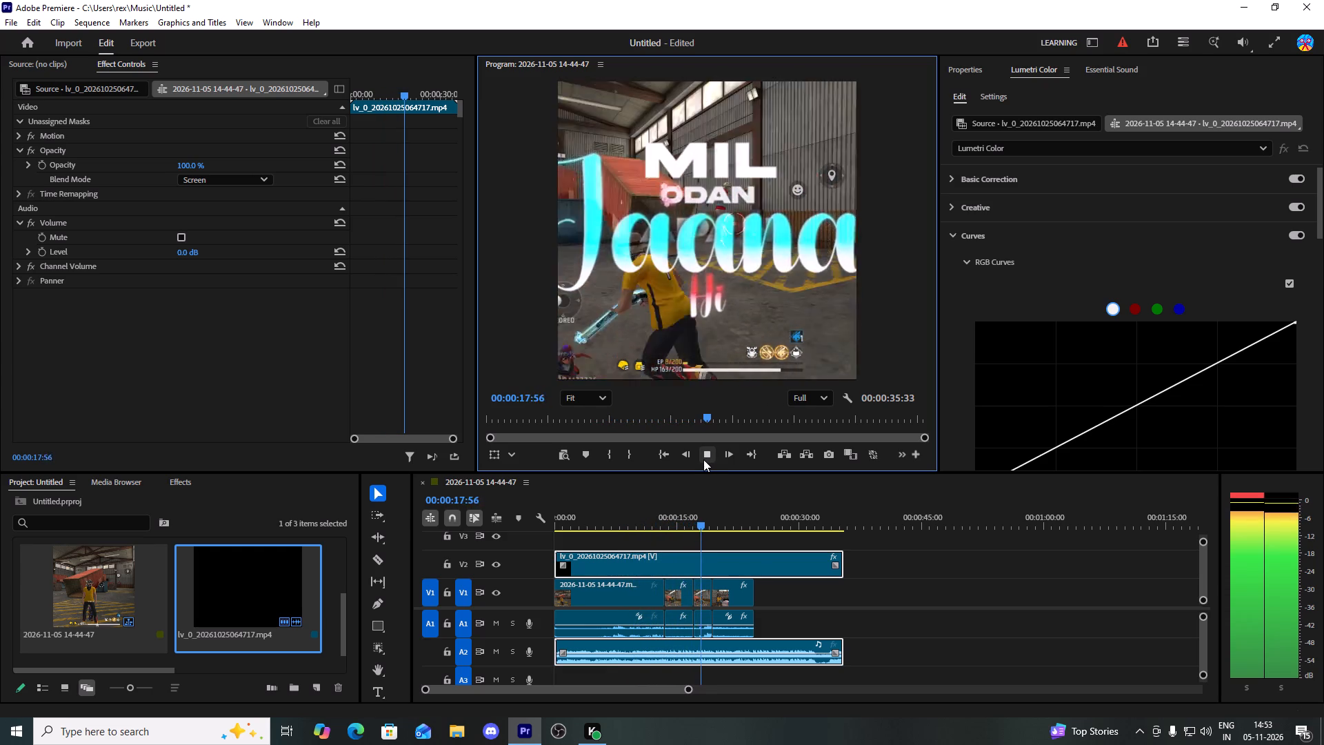
pyautogui.click(703, 459)
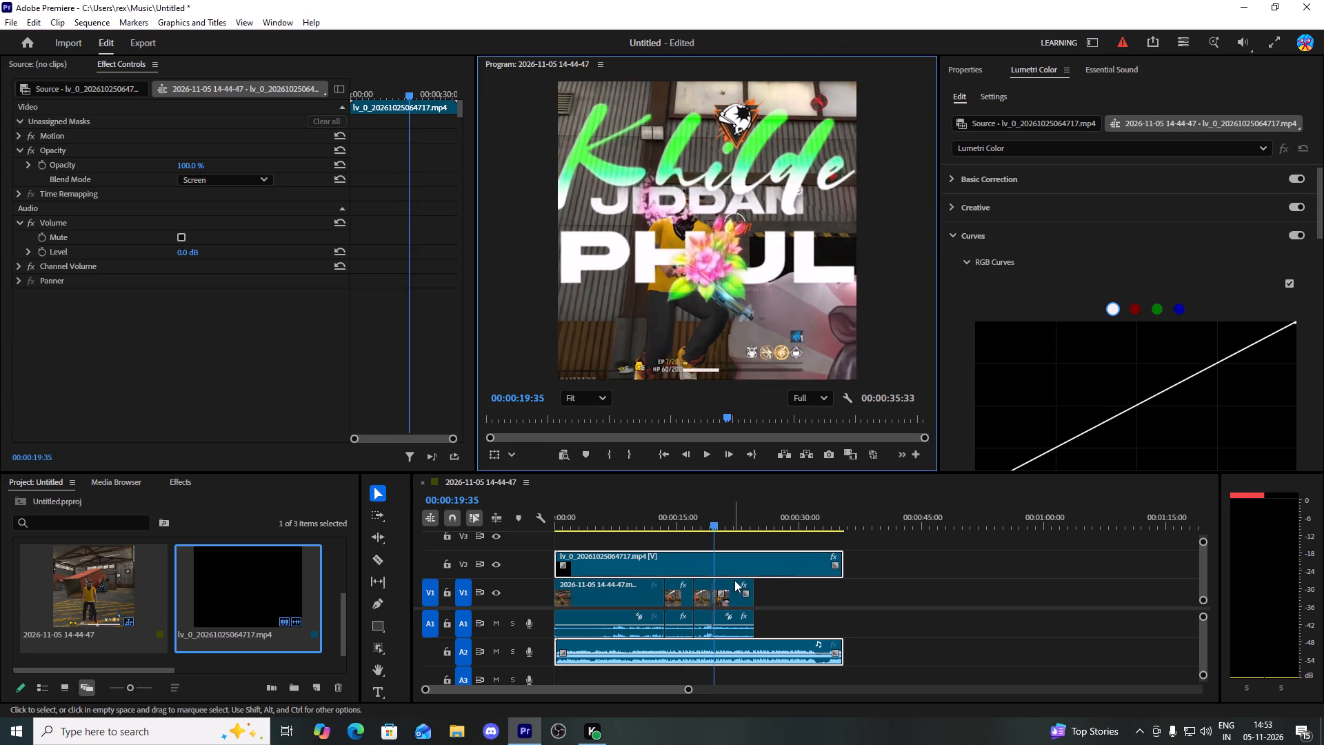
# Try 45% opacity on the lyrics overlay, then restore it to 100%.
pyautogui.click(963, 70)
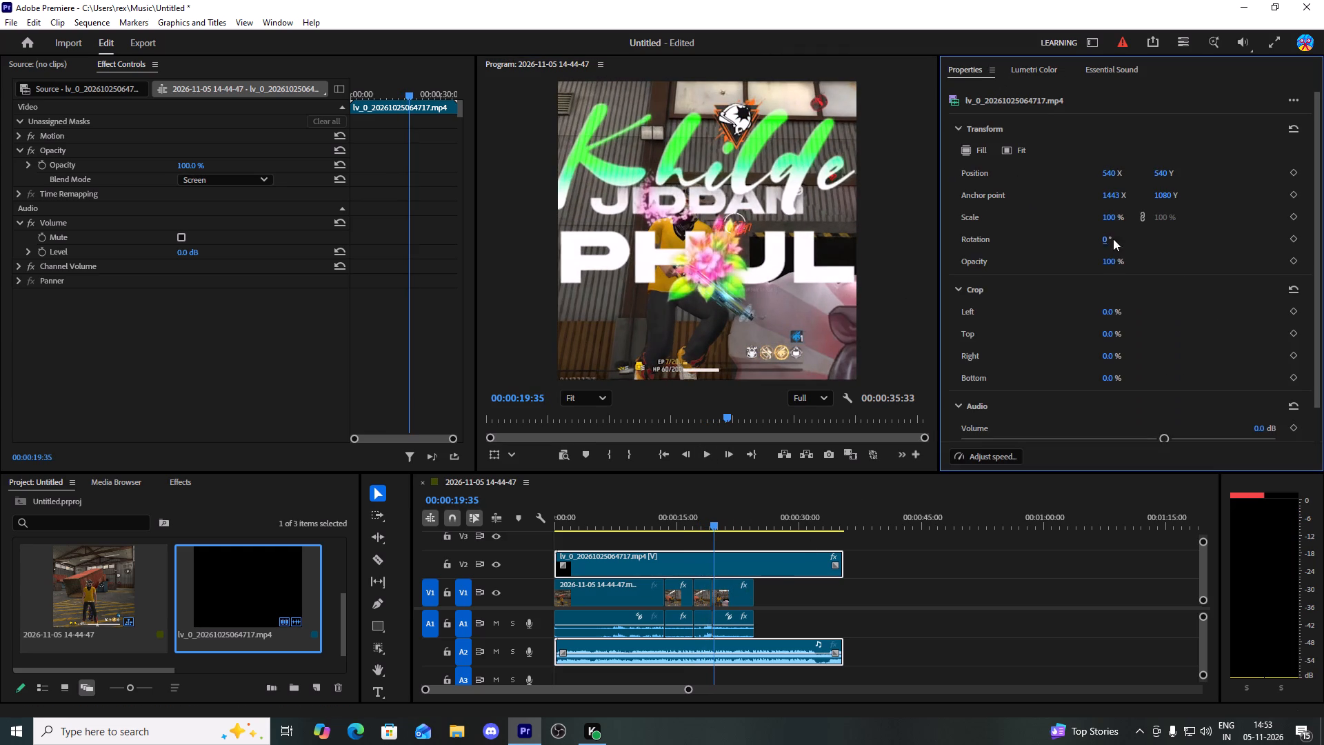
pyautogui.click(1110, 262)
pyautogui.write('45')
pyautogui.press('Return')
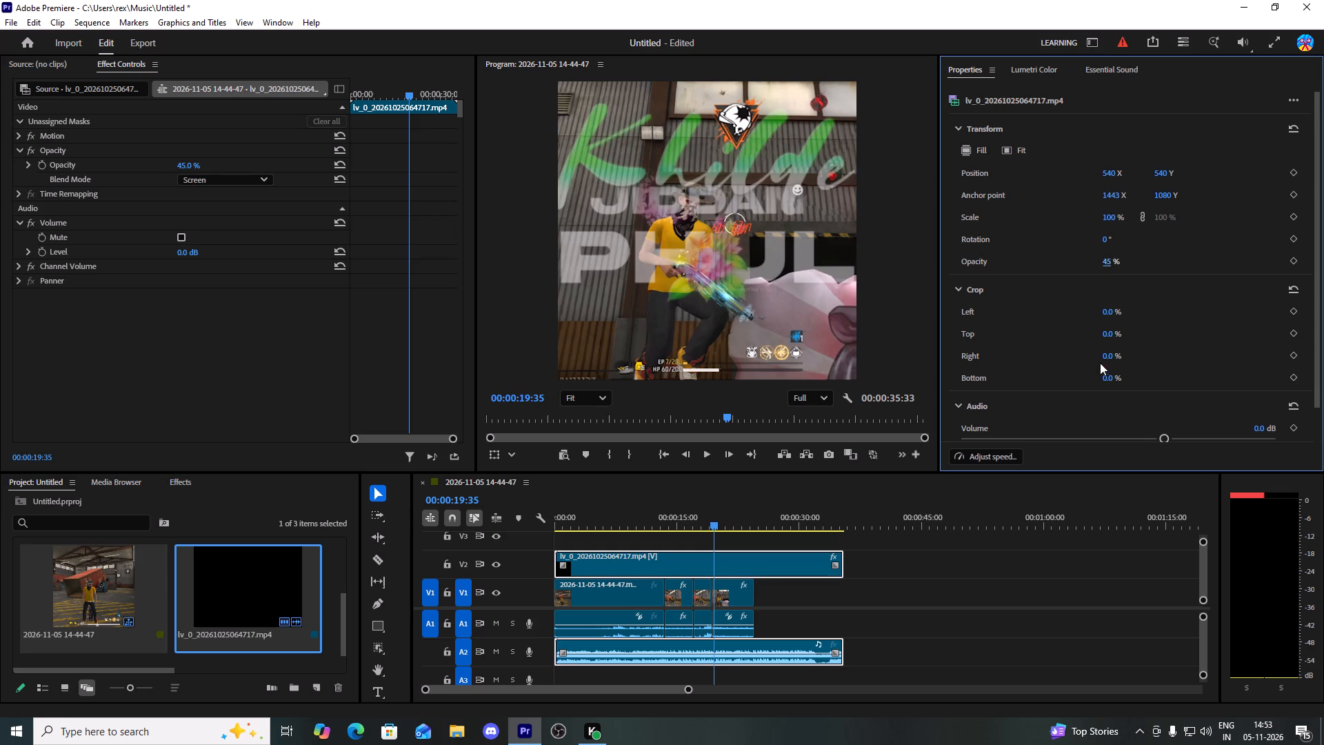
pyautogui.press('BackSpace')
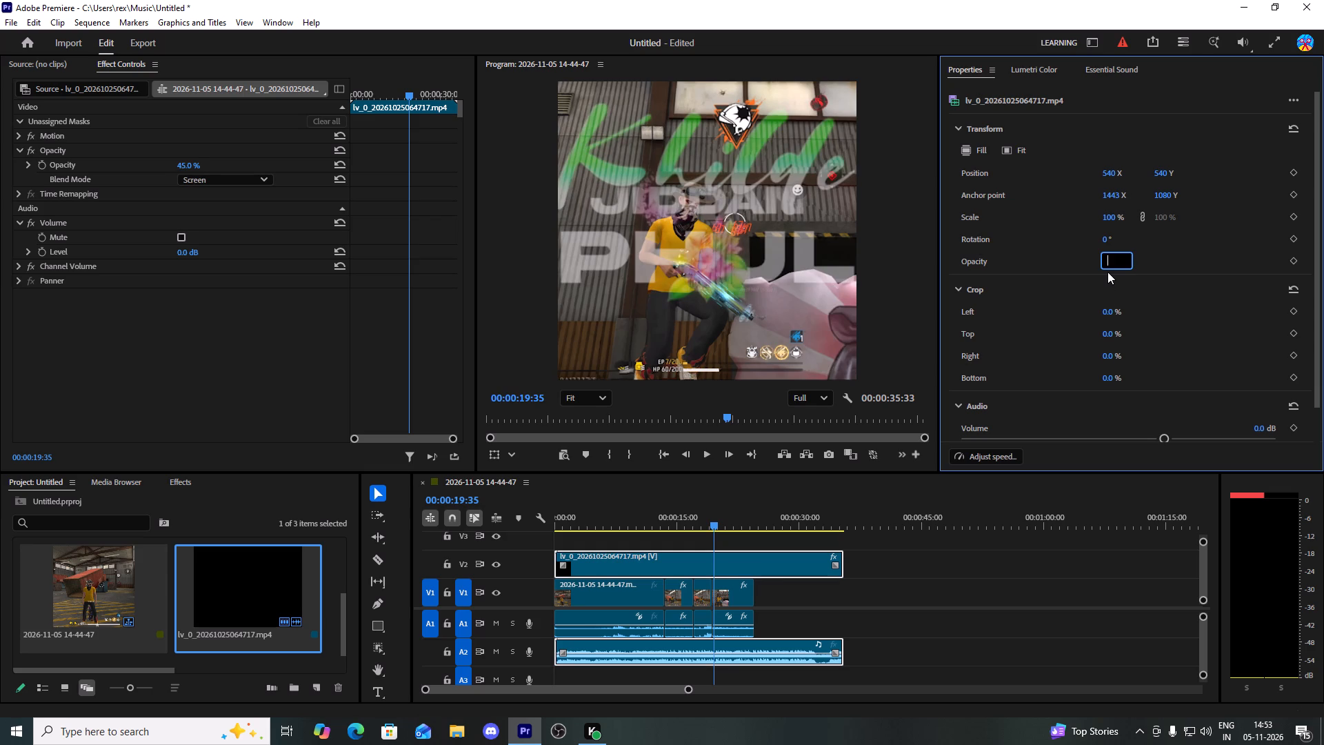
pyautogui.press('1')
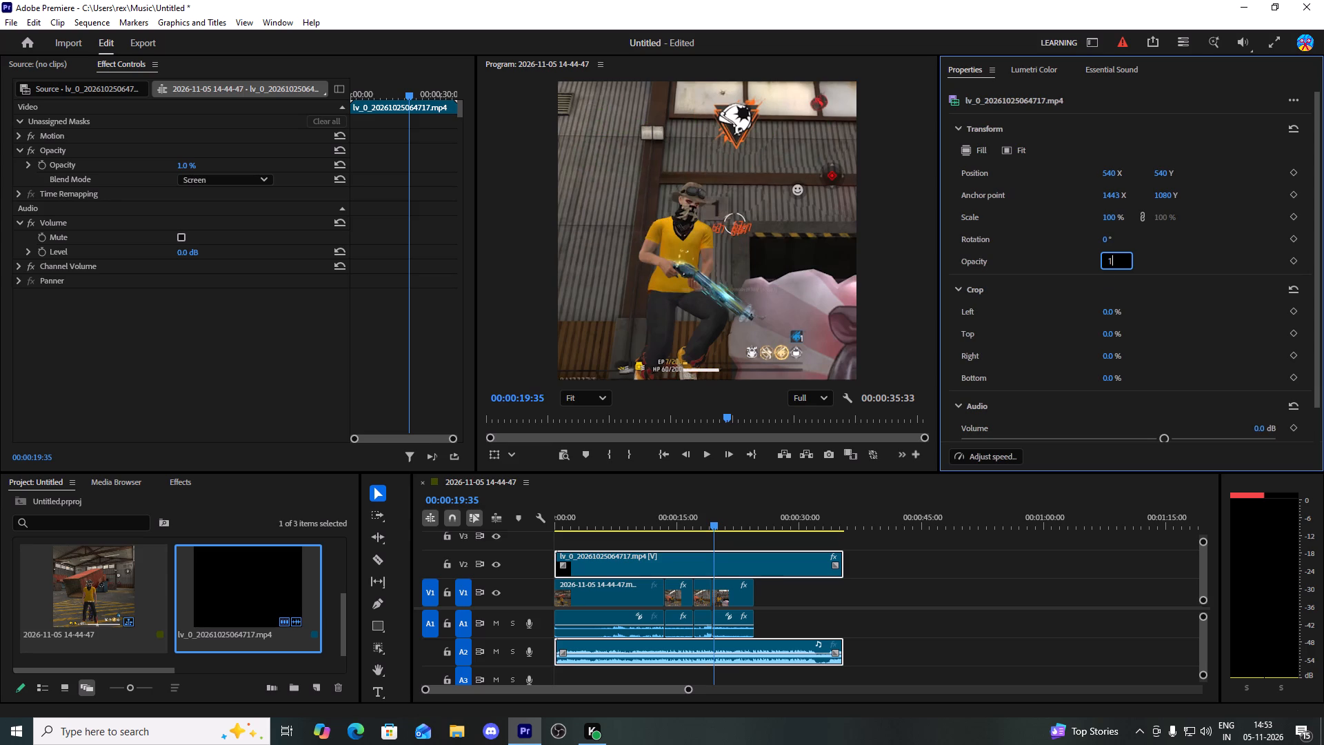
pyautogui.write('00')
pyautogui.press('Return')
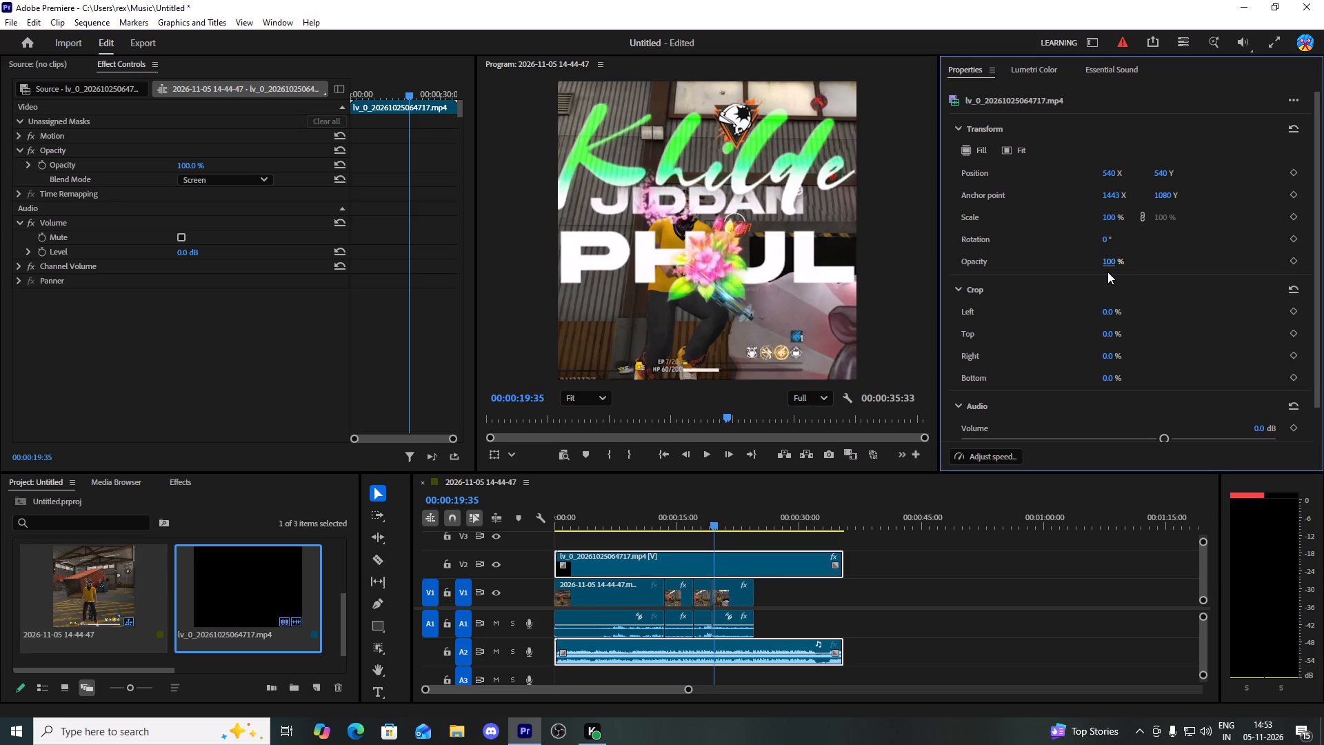
# Scale the lyrics overlay down to 45%.
pyautogui.click(1112, 215)
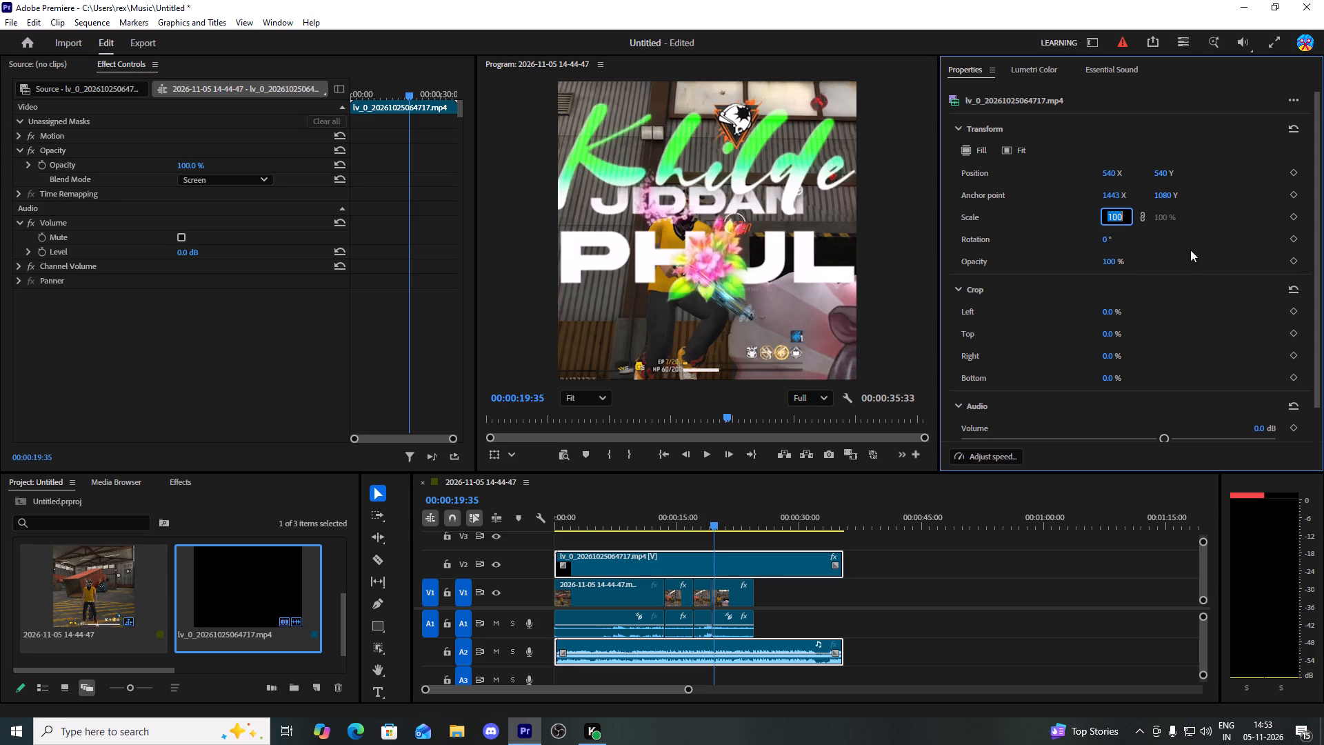
pyautogui.write('45')
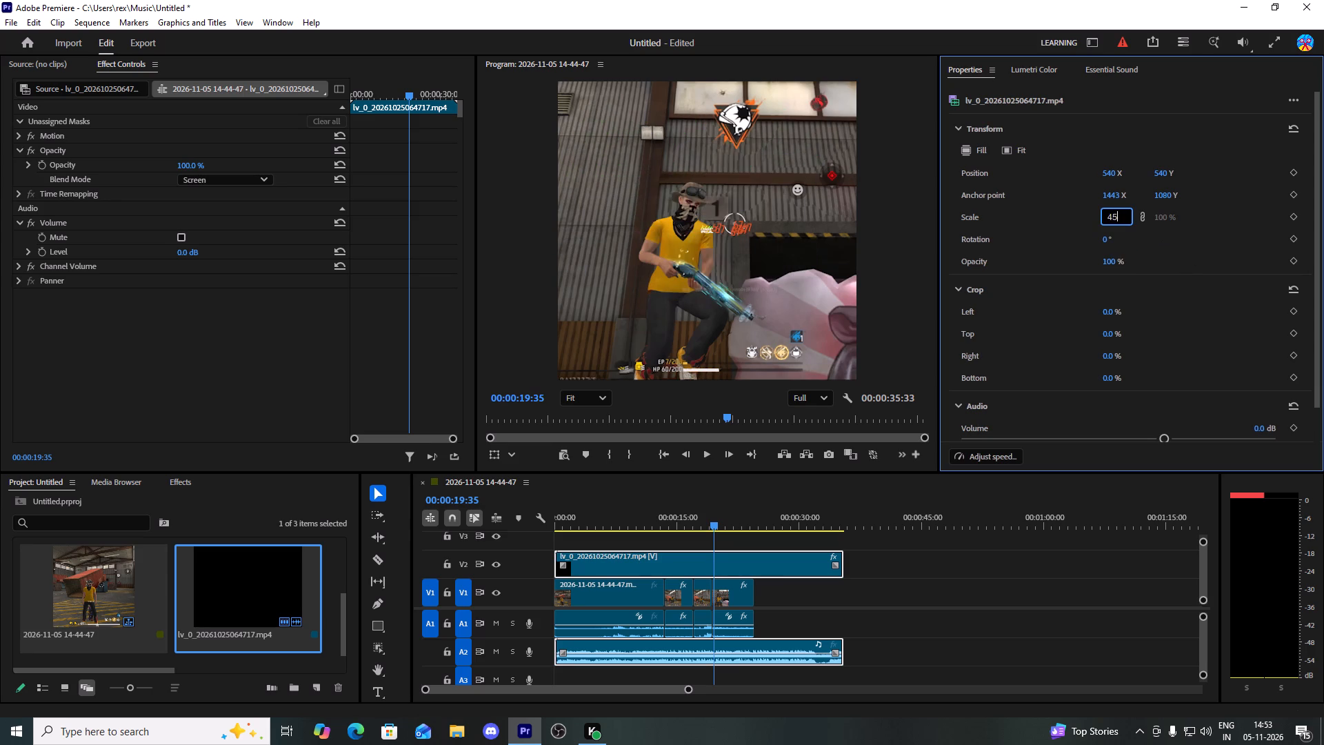
pyautogui.press('Return')
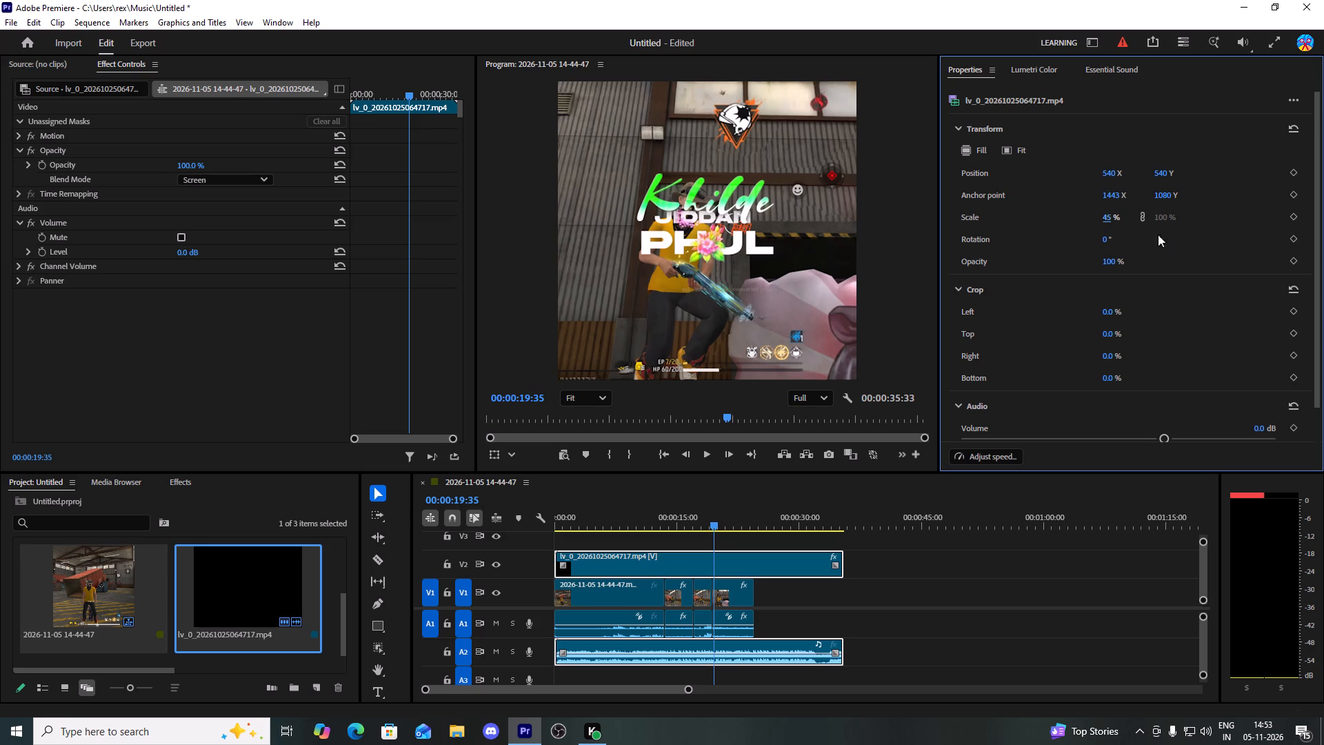
# Position the lyrics overlay at X 750, Y 250 and review its placement by playing back from about 15 seconds.
pyautogui.click(1164, 177)
pyautogui.write('250')
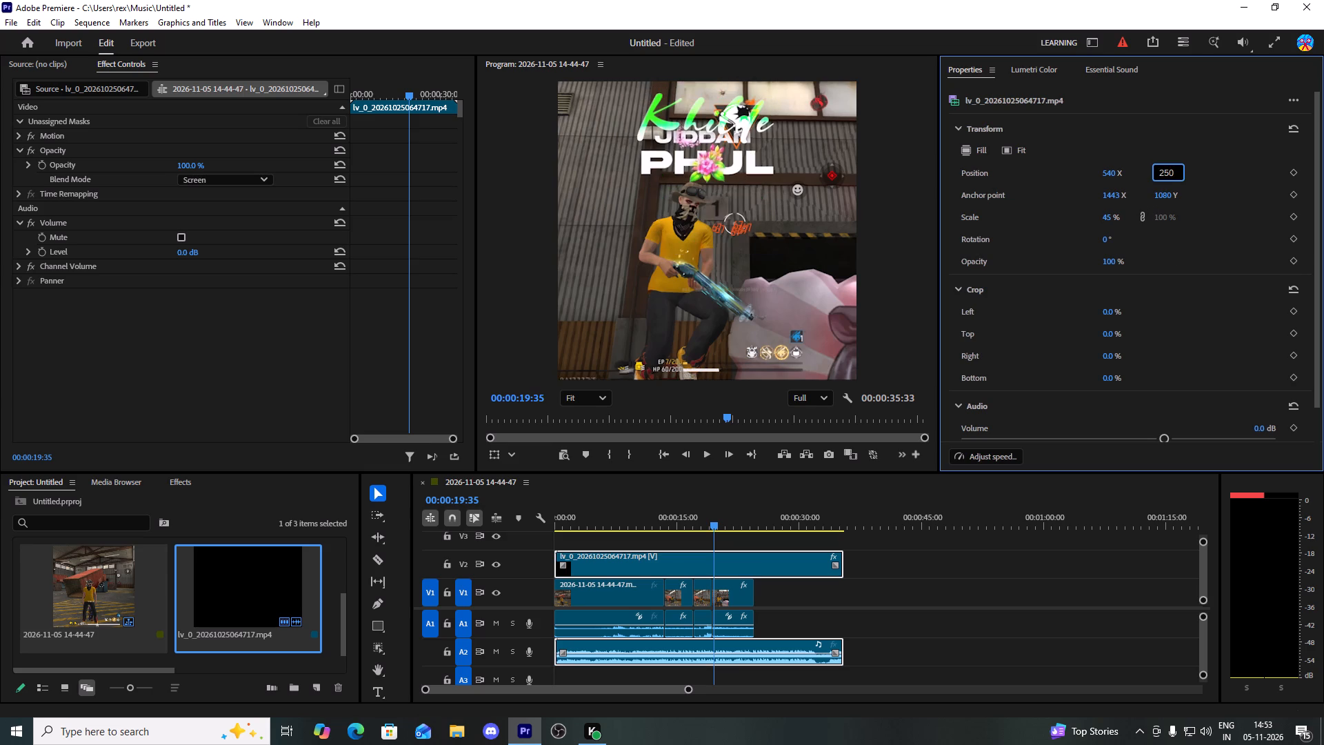
pyautogui.click(1112, 171)
pyautogui.write('200')
pyautogui.press('BackSpace')
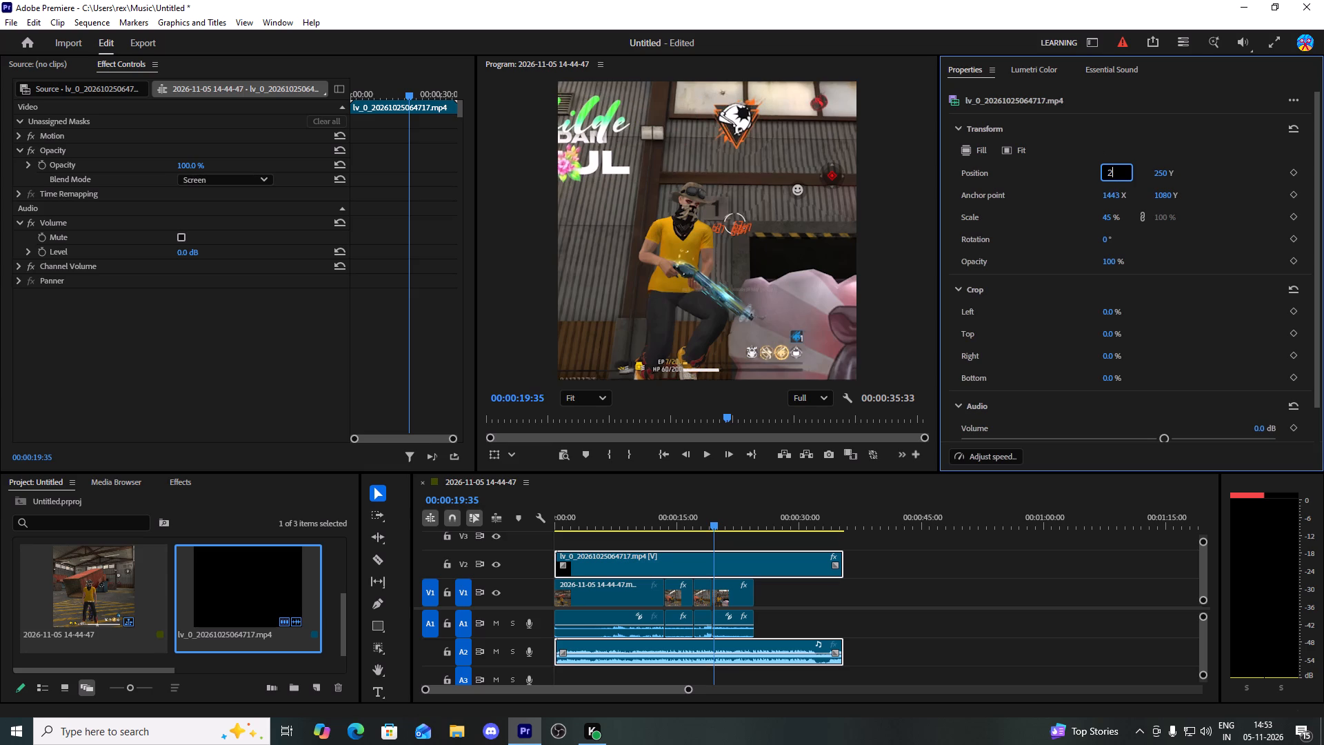
pyautogui.press('BackSpace')
pyautogui.press('BackSpace')
pyautogui.write('600')
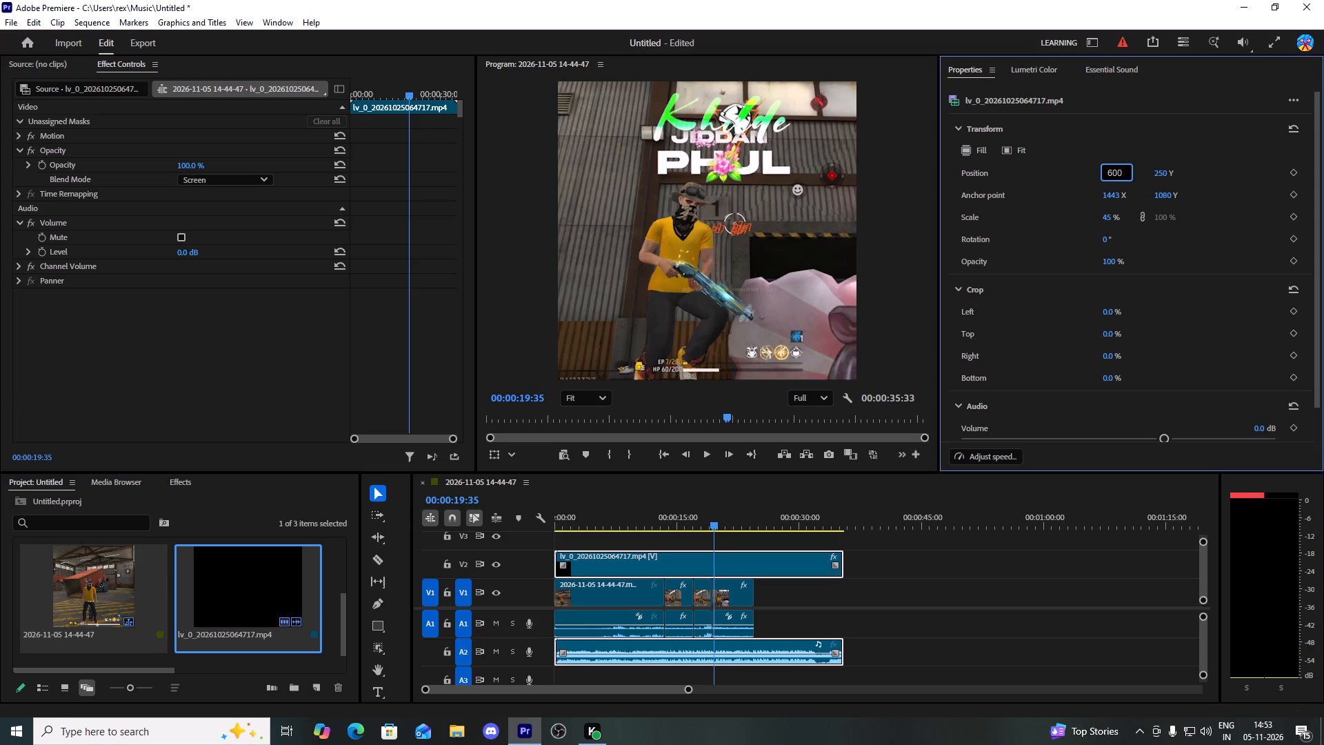
pyautogui.press('BackSpace')
pyautogui.press('BackSpace')
pyautogui.press('BackSpace')
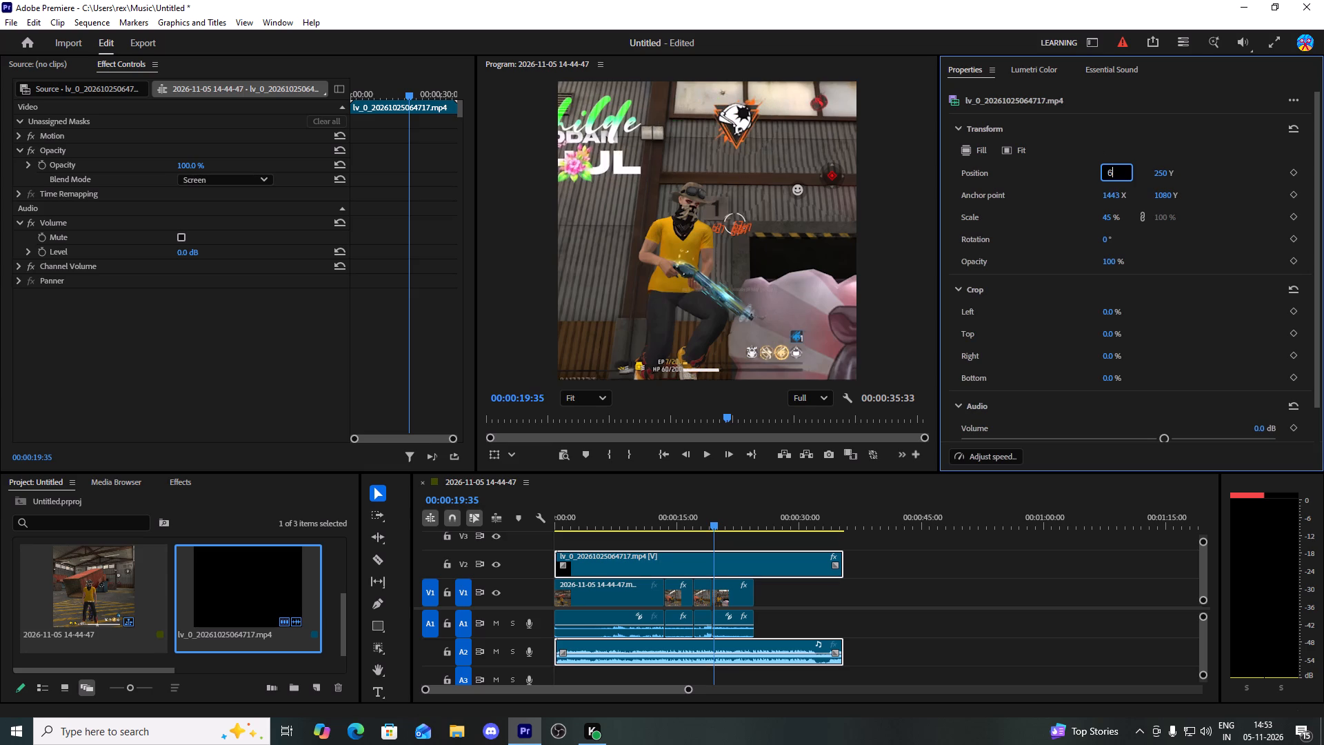
pyautogui.write('750')
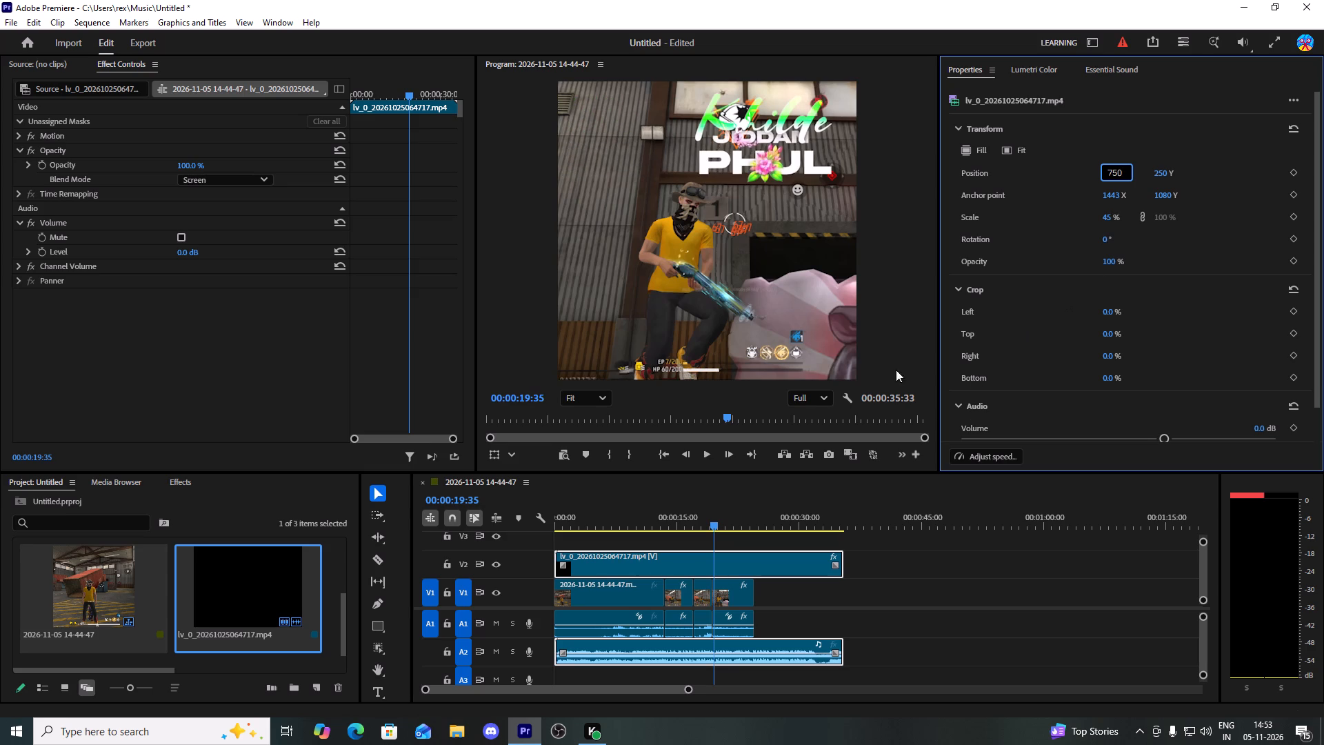
pyautogui.click(889, 348)
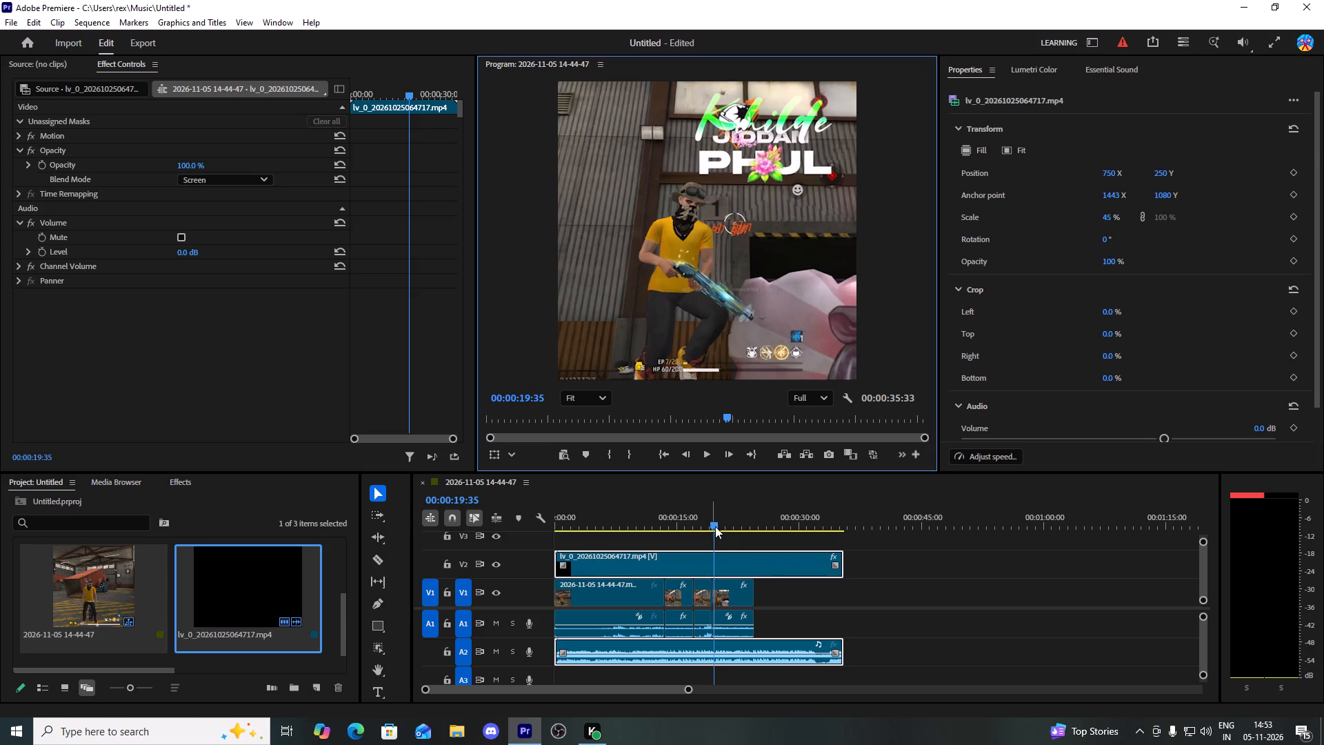
pyautogui.moveTo(715, 526); pyautogui.dragTo(679, 534)
pyautogui.click(703, 454)
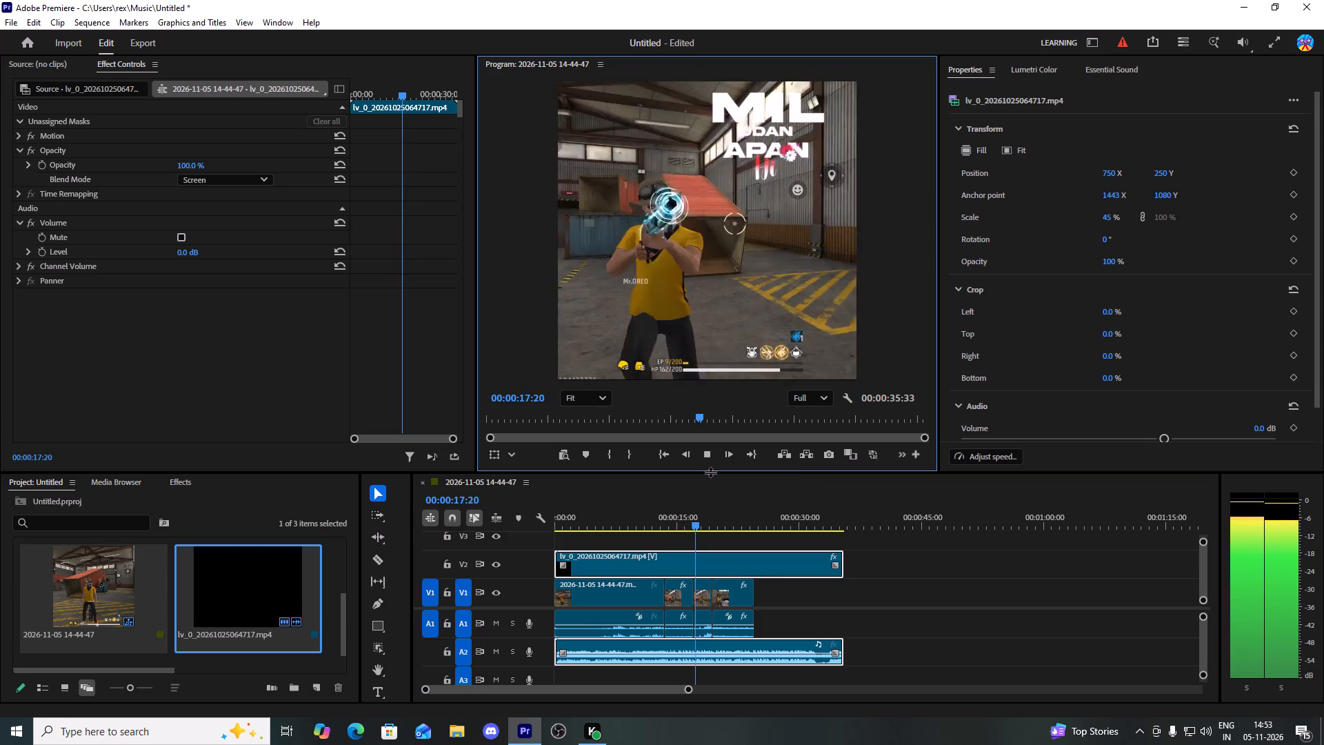
pyautogui.click(710, 472)
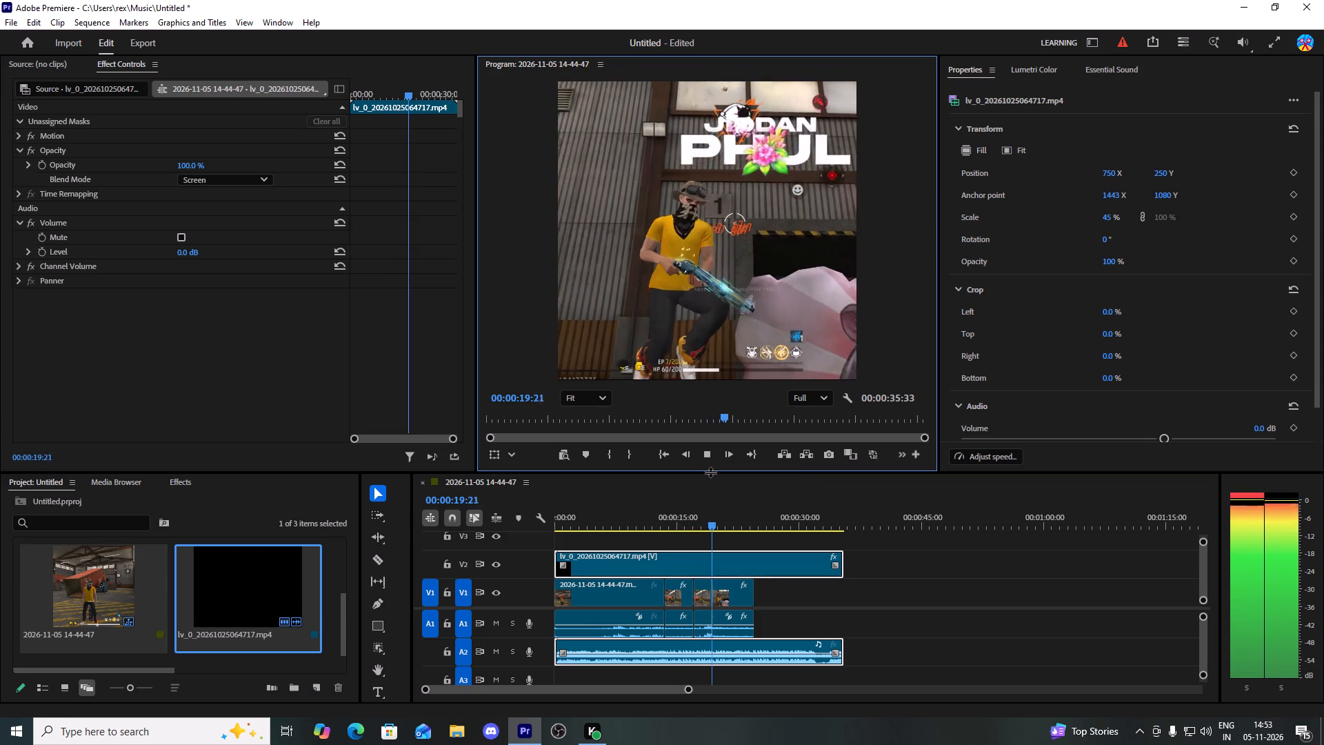
pyautogui.click(710, 459)
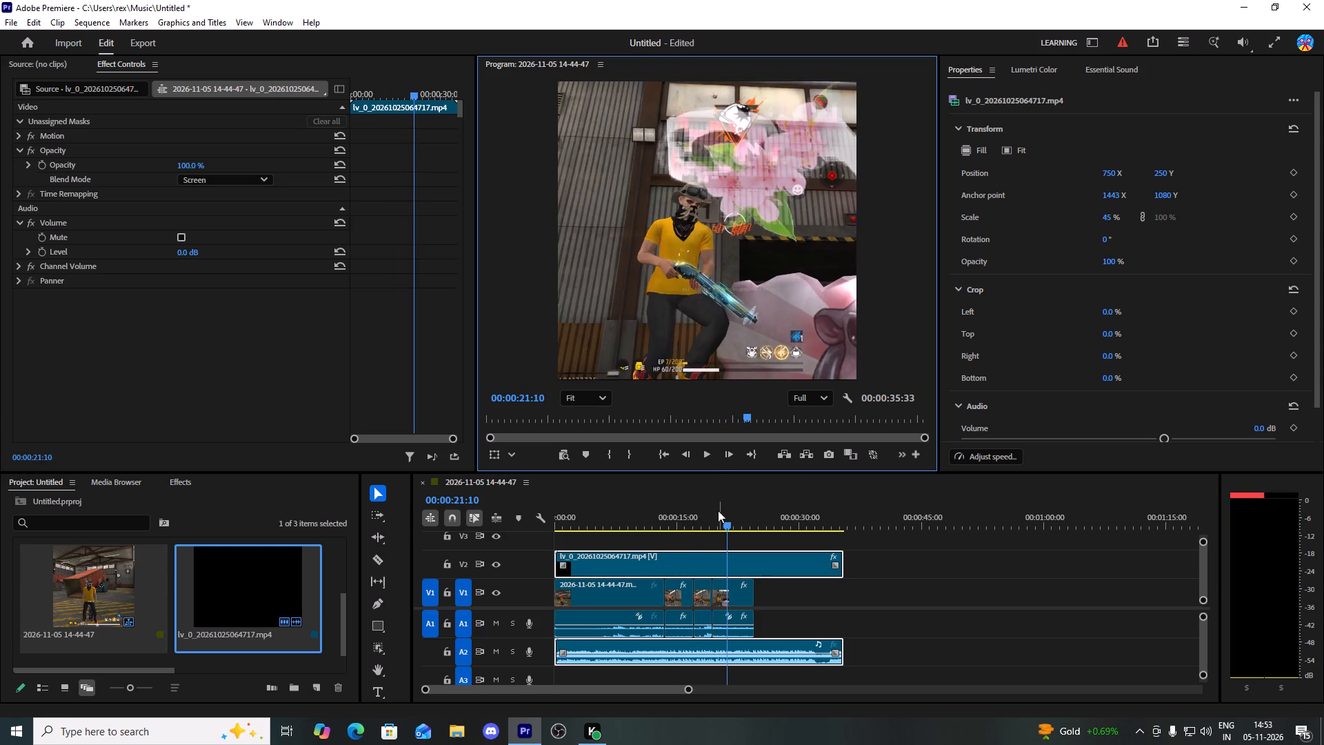
# Unlink the video and audio of the last three gameplay clips on V1, working from the final clip backward.
pyautogui.click(701, 593)
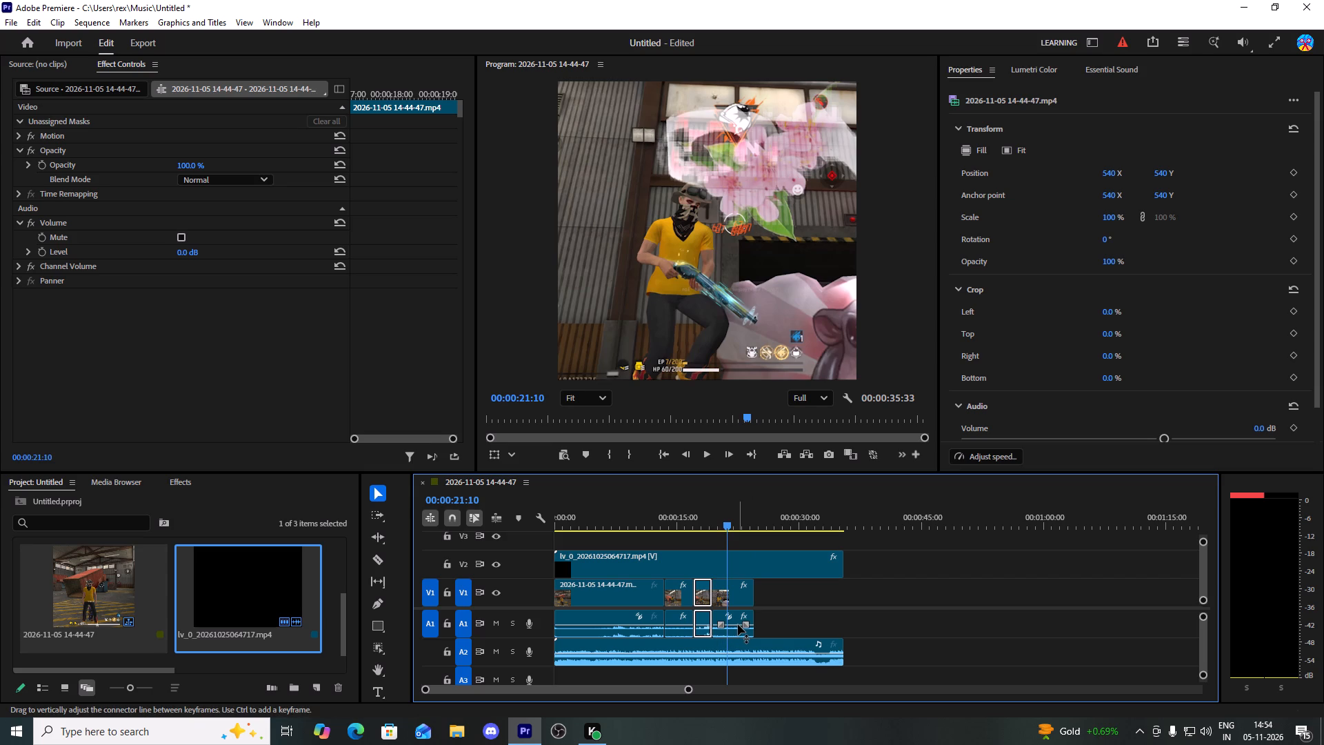
pyautogui.rightClick(738, 625)
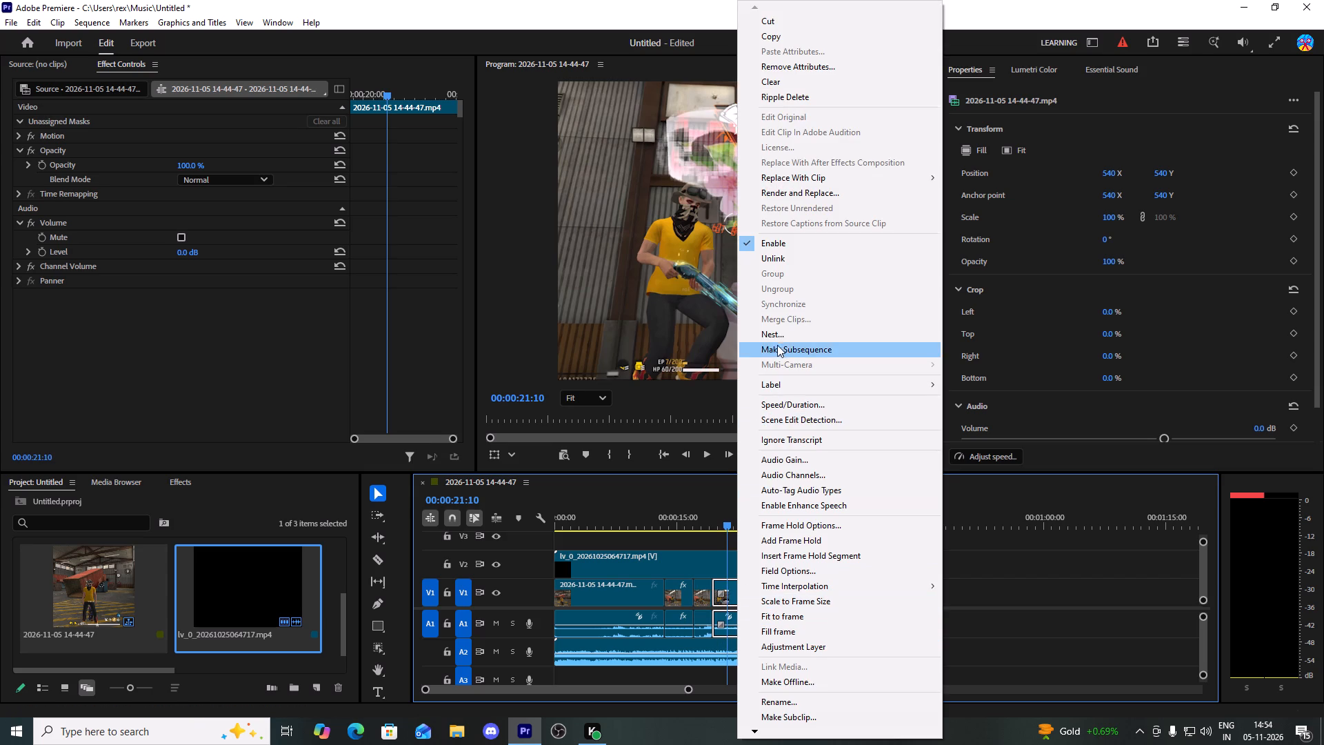
pyautogui.click(780, 256)
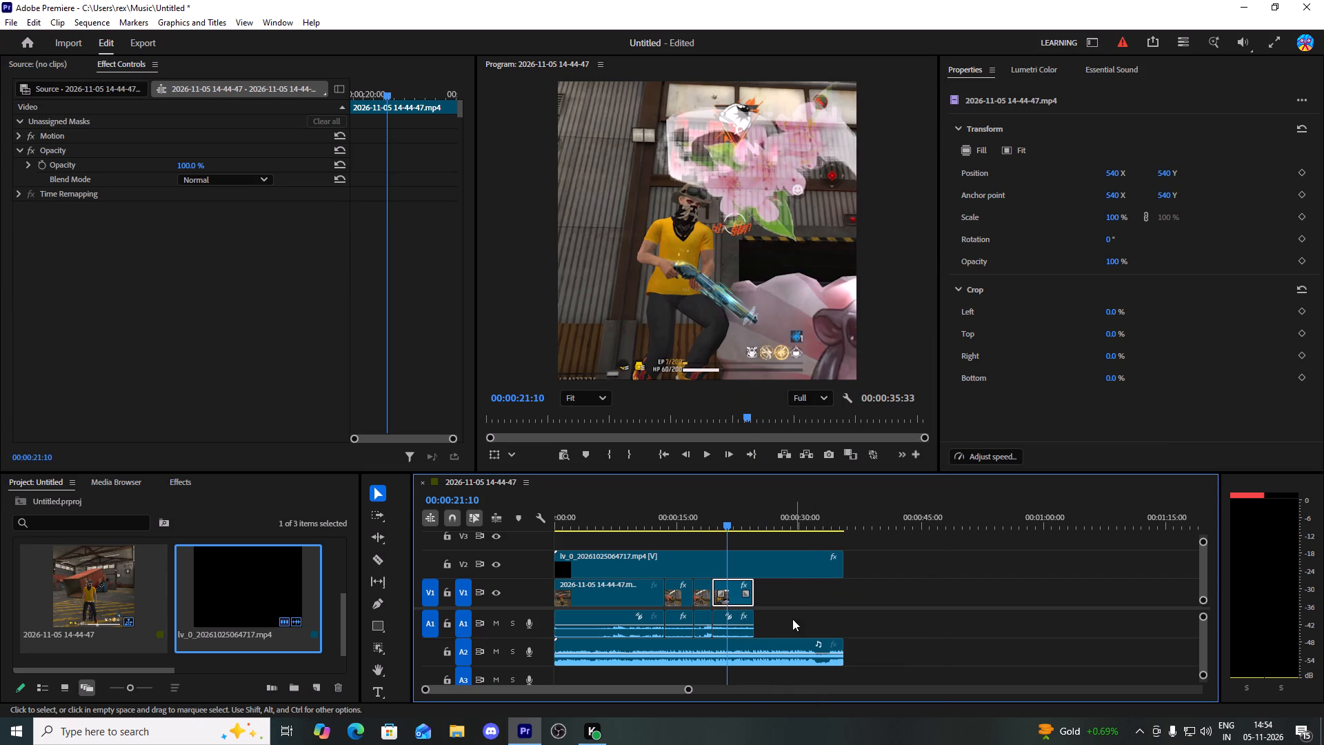
pyautogui.rightClick(708, 602)
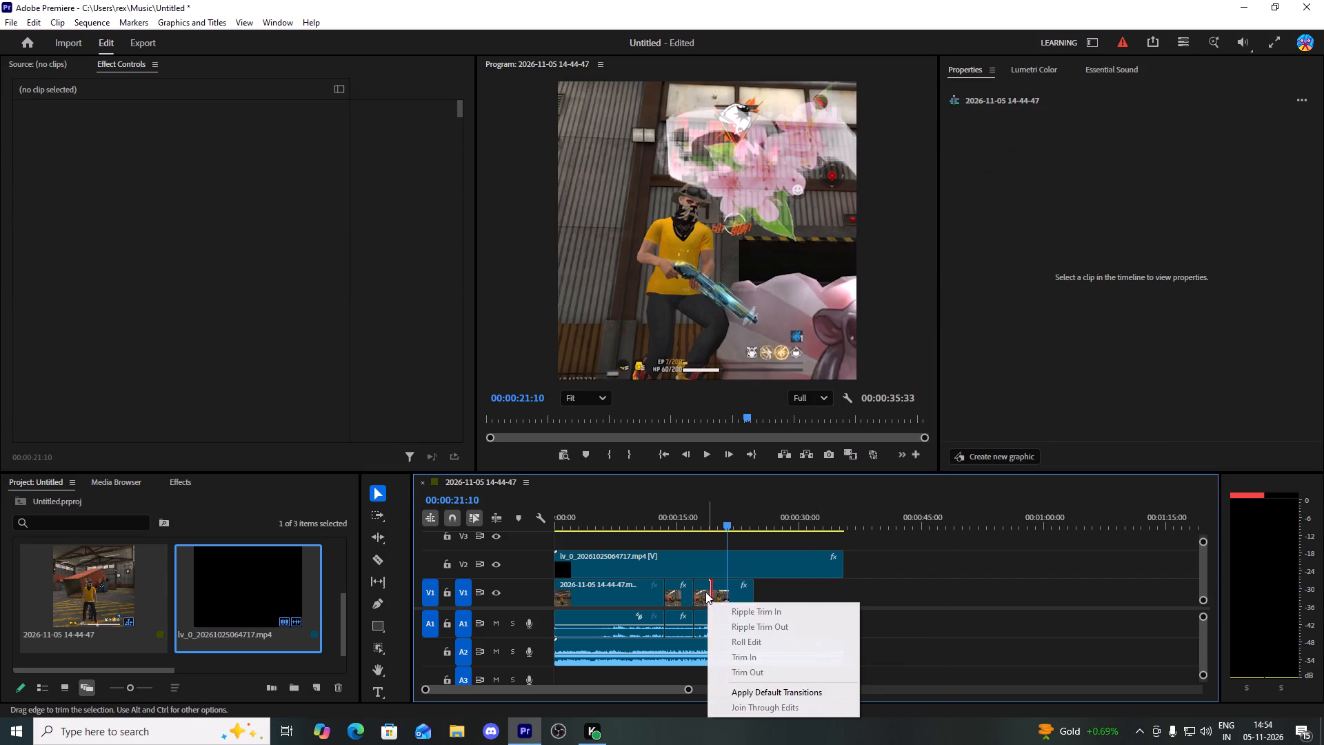
pyautogui.click(705, 592)
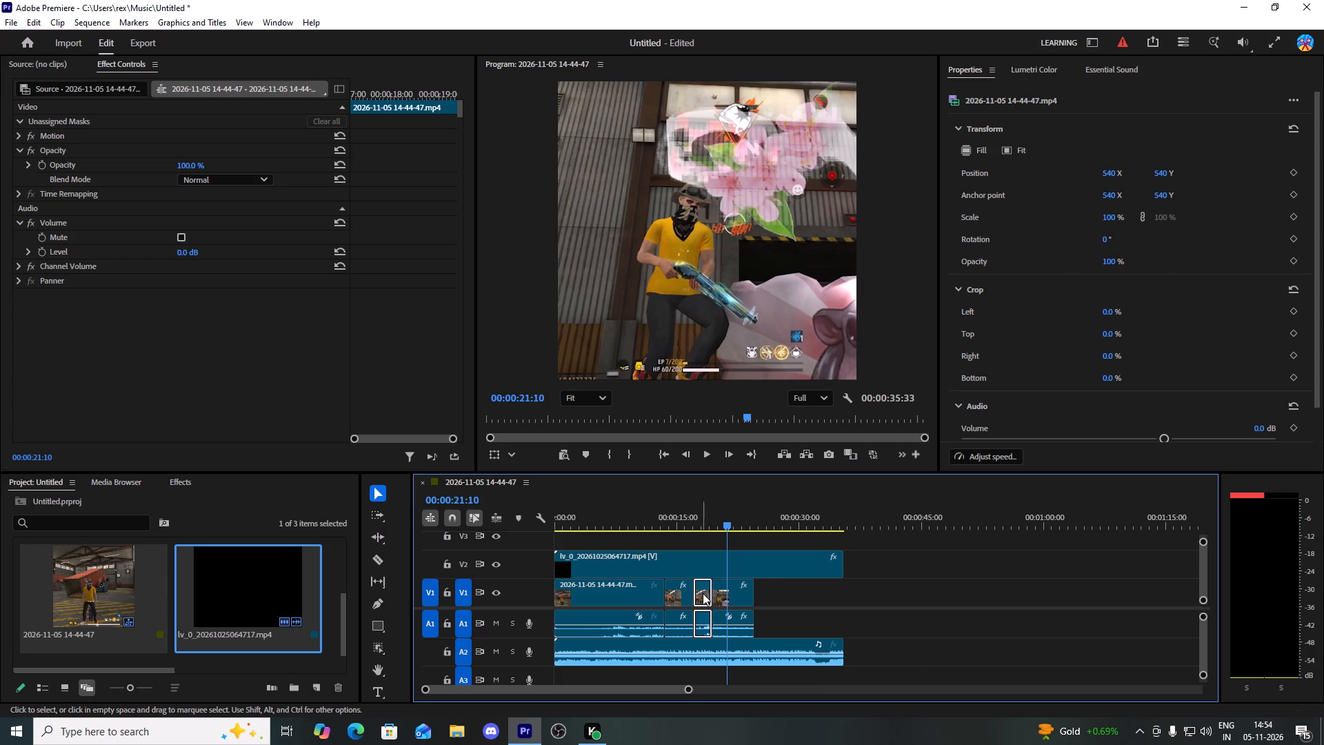
pyautogui.rightClick(703, 593)
pyautogui.click(759, 256)
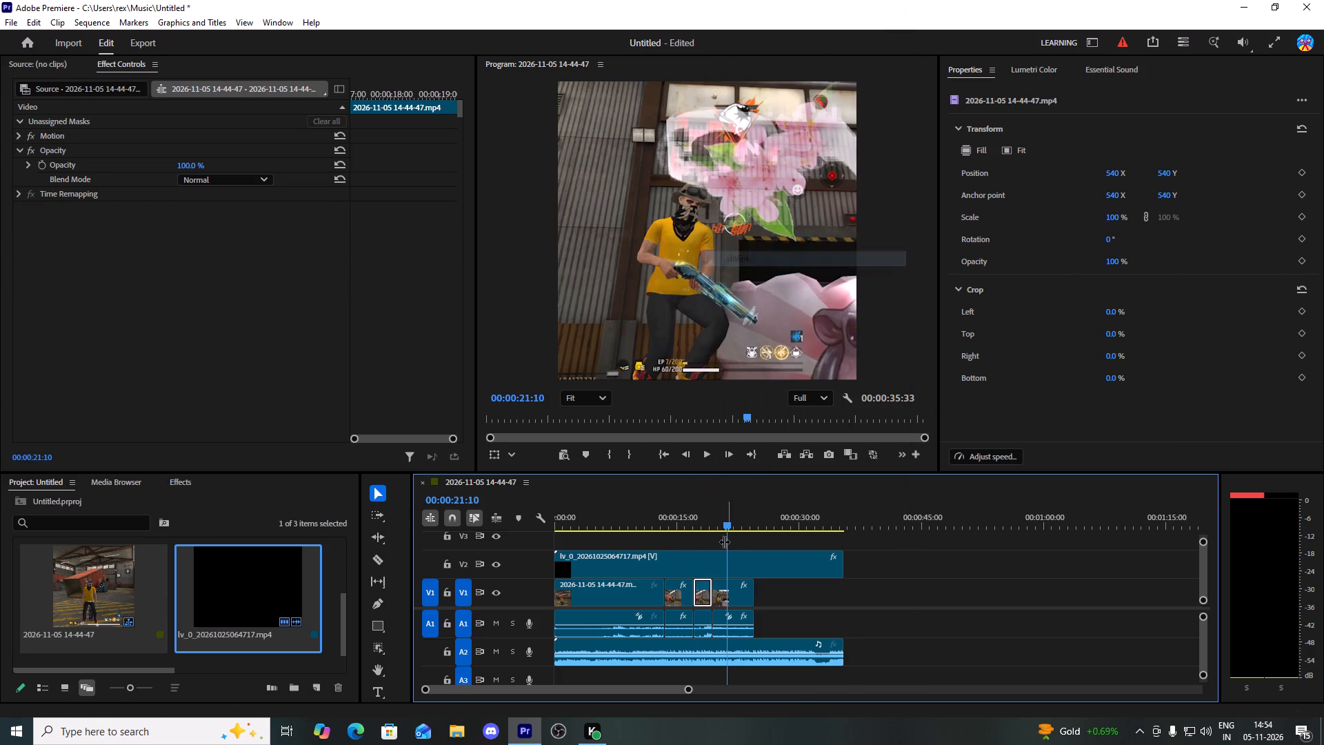
pyautogui.click(677, 599)
pyautogui.rightClick(677, 599)
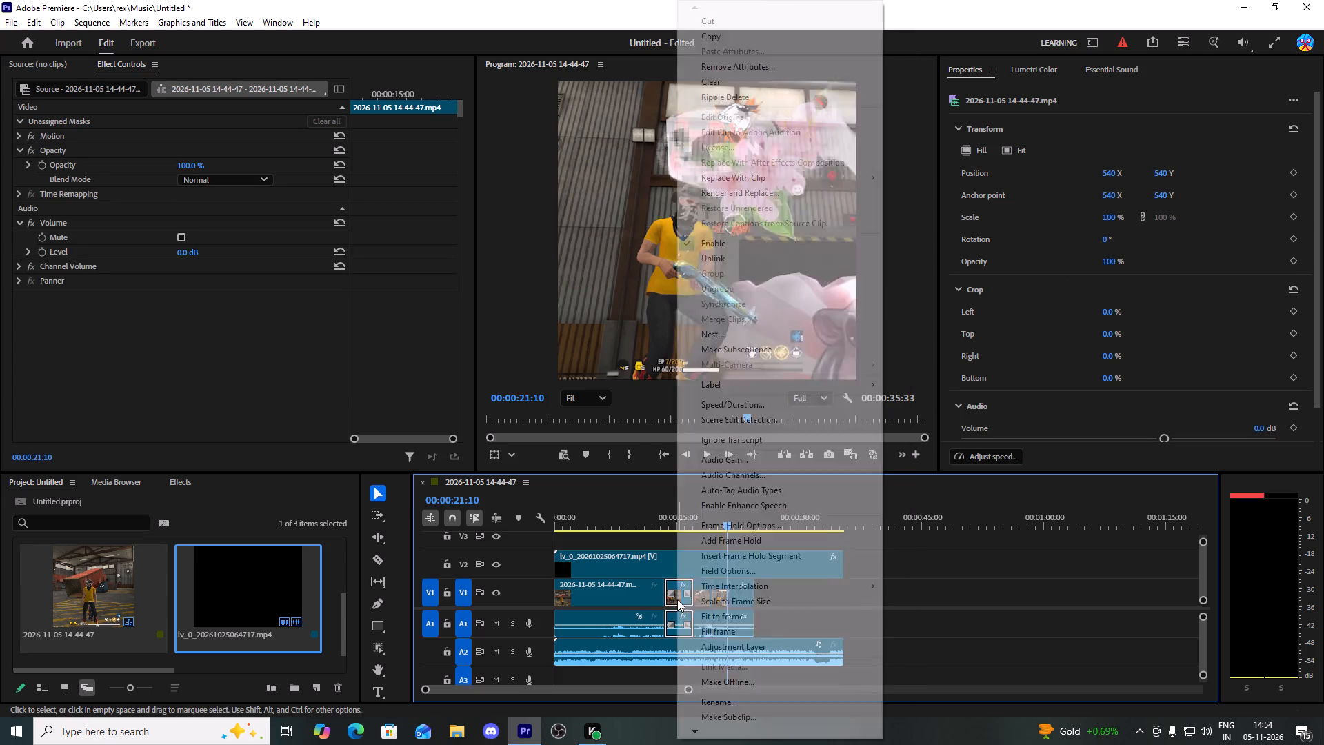
pyautogui.click(701, 259)
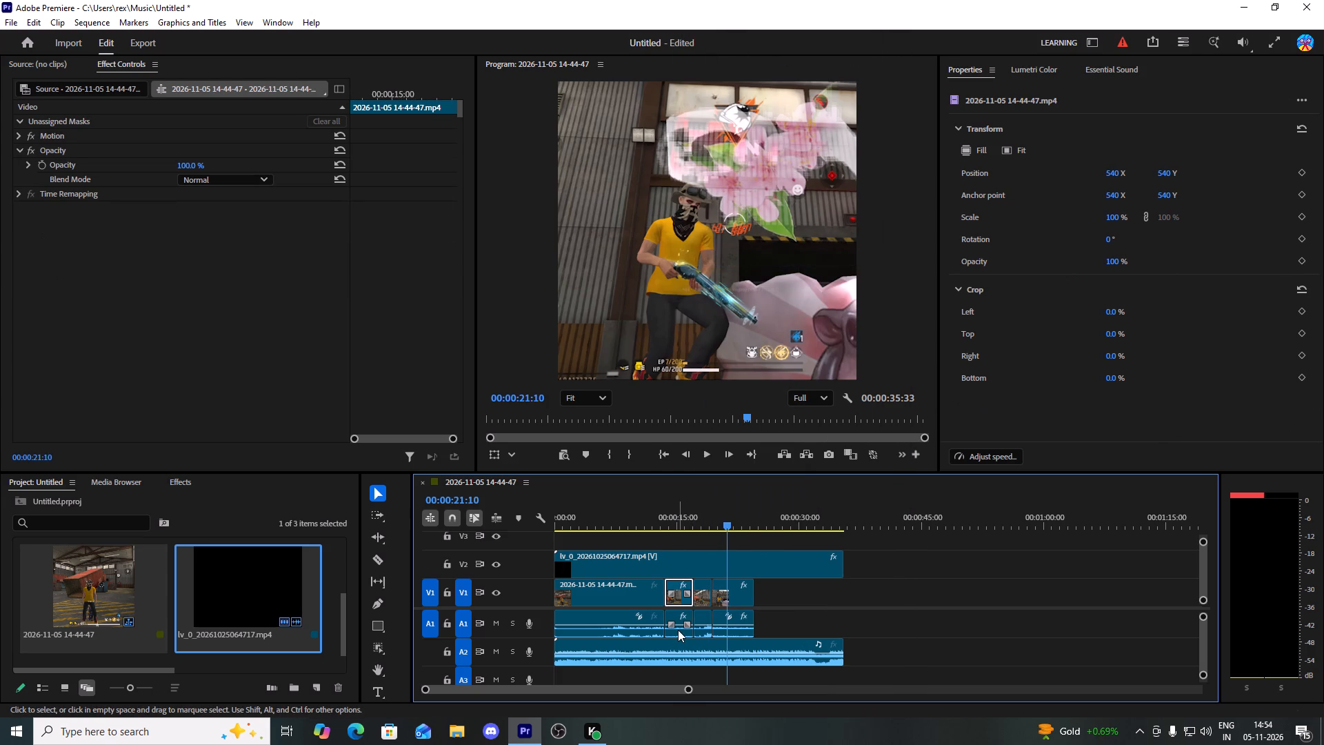
# Delete the unlinked A1 audio of the last three gameplay clips, leaving only the first clip's audio.
pyautogui.click(678, 630)
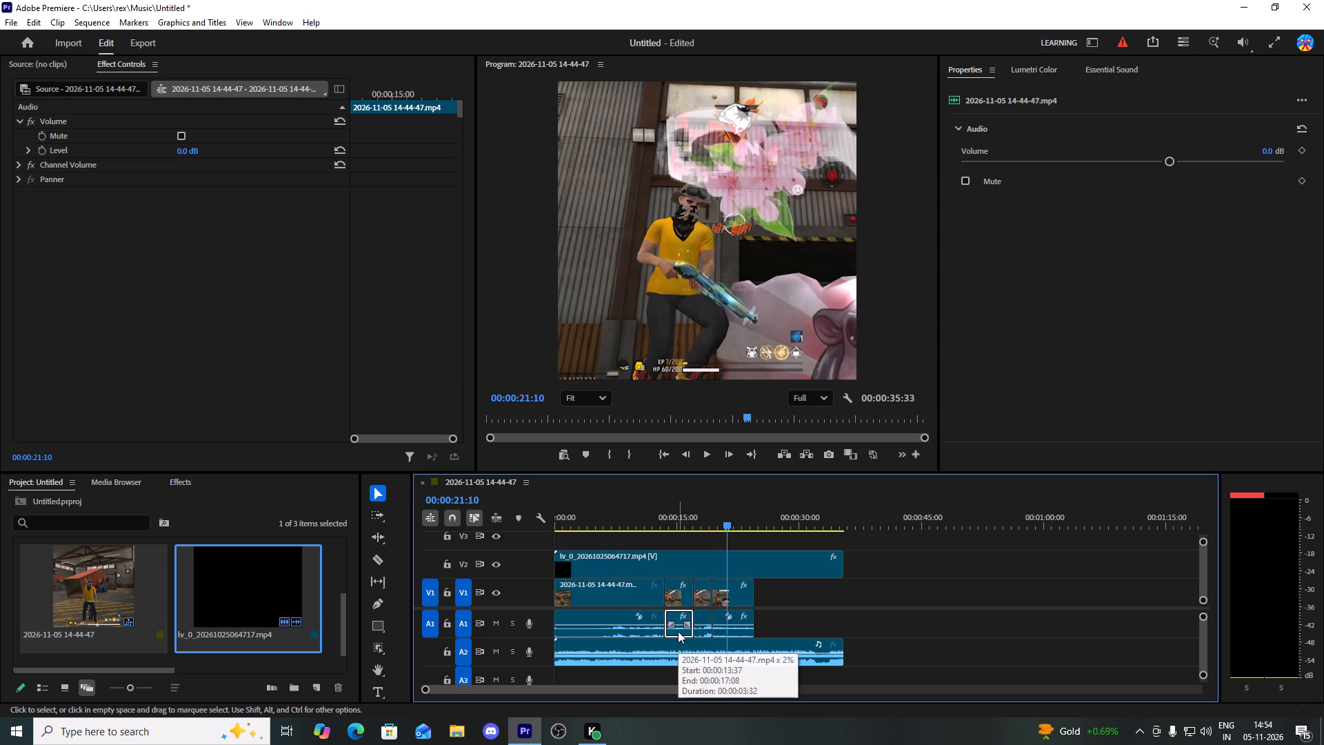
pyautogui.press('Delete')
pyautogui.click(695, 631)
pyautogui.press('Delete')
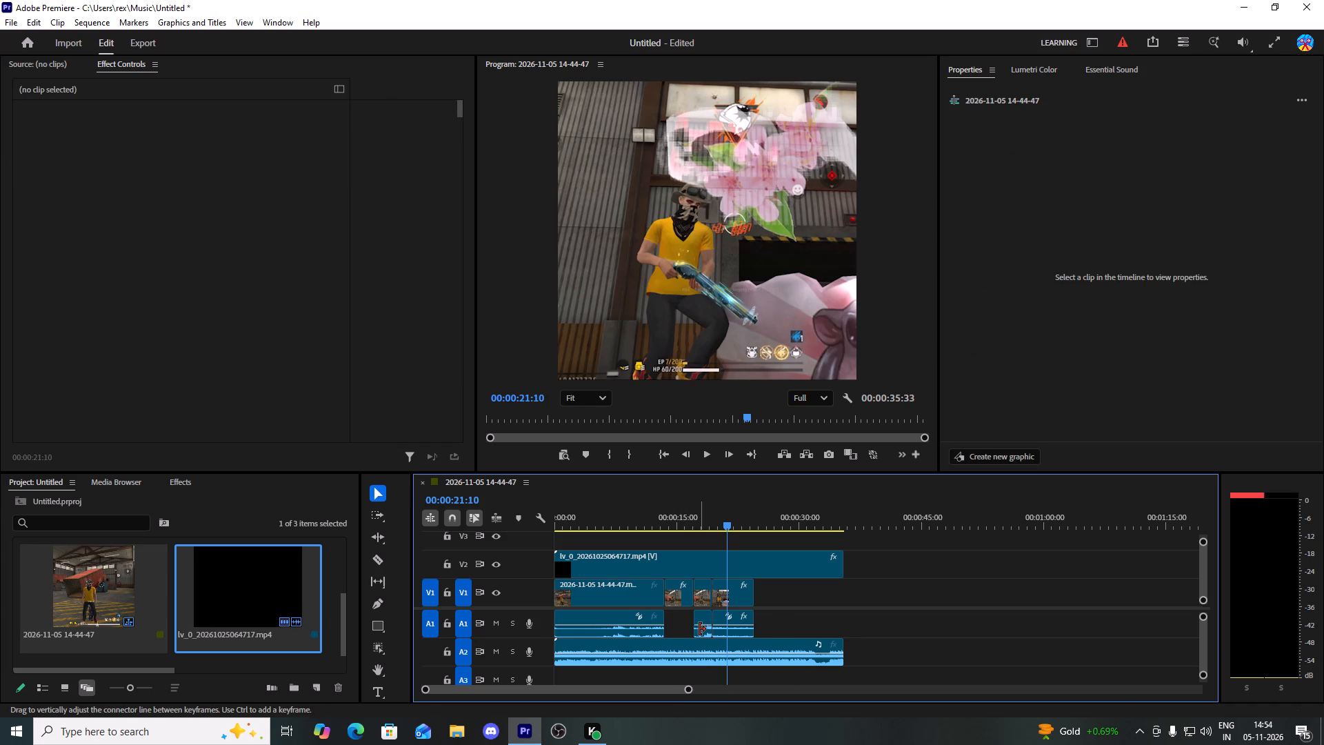
pyautogui.click(699, 629)
pyautogui.click(703, 625)
pyautogui.press('Delete')
pyautogui.click(721, 629)
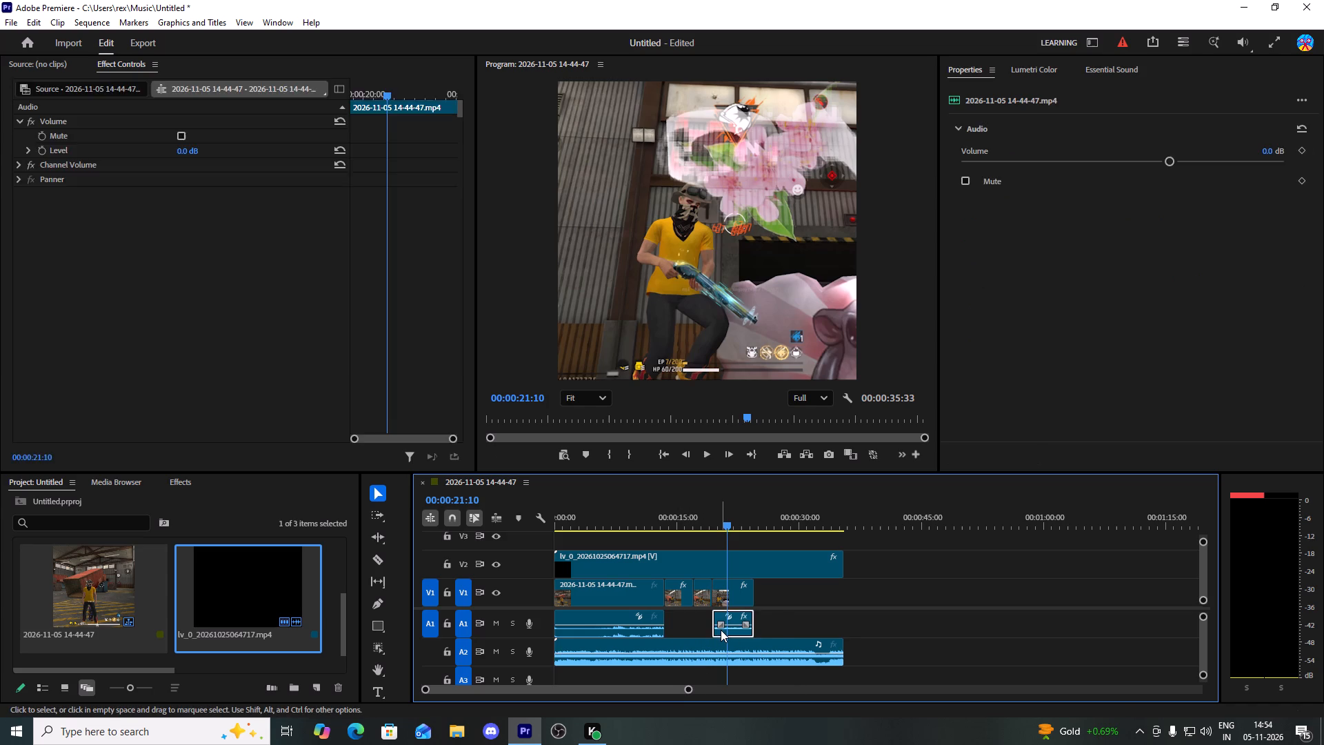
pyautogui.press('Delete')
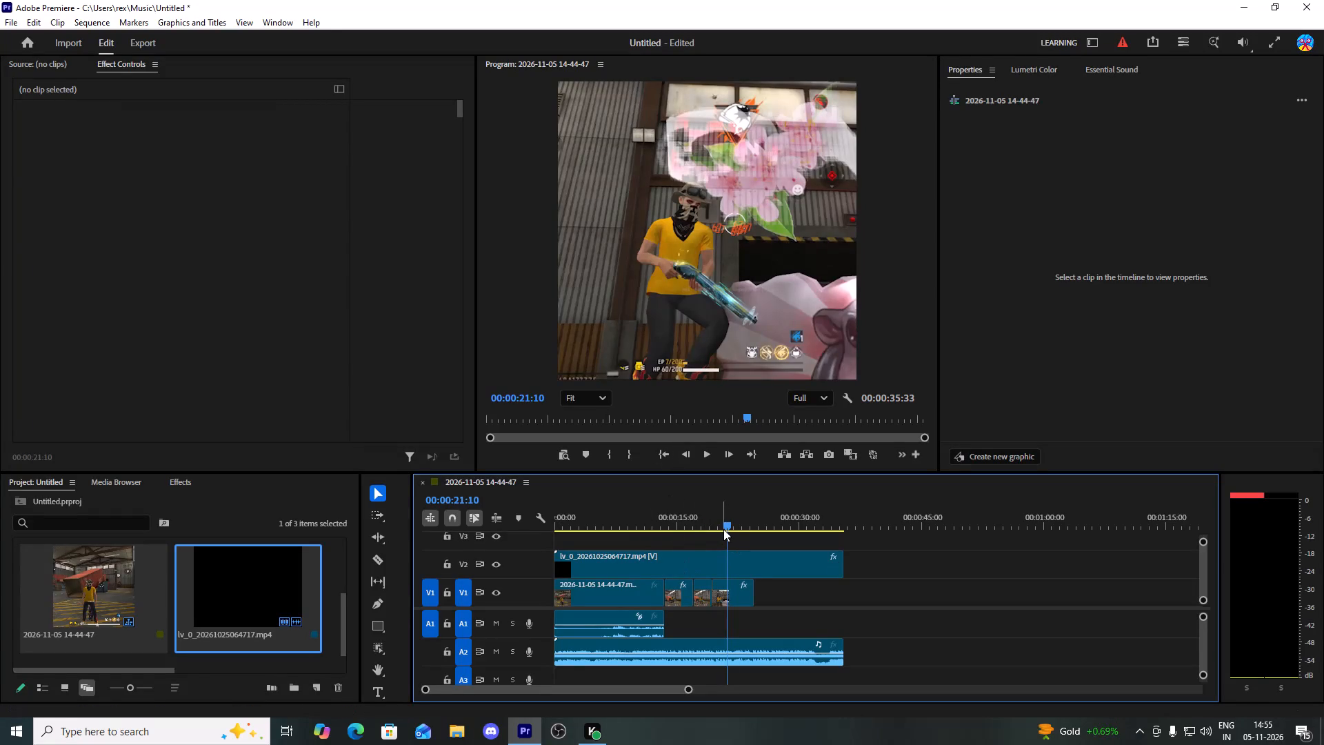
# Play back the whole sequence from the start to review the edit without the deleted gameplay audio.
pyautogui.moveTo(724, 526); pyautogui.dragTo(543, 533)
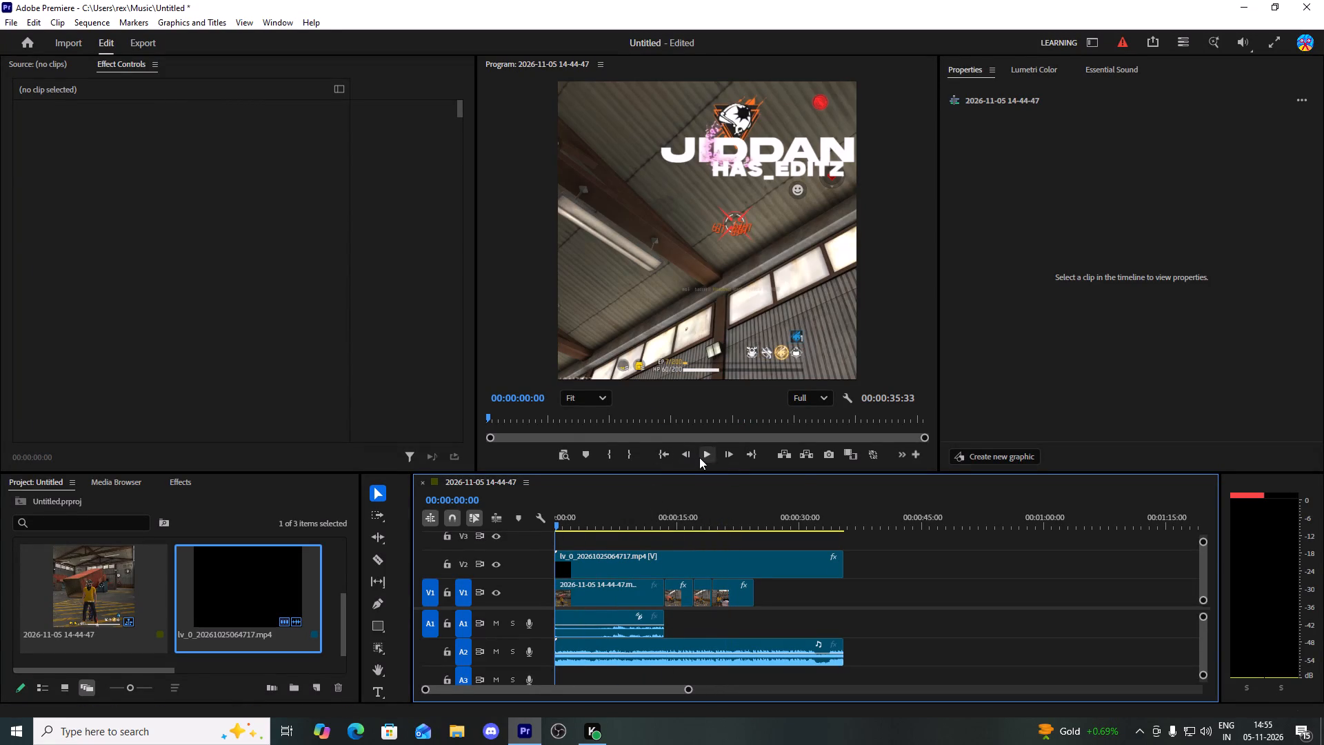
pyautogui.click(699, 457)
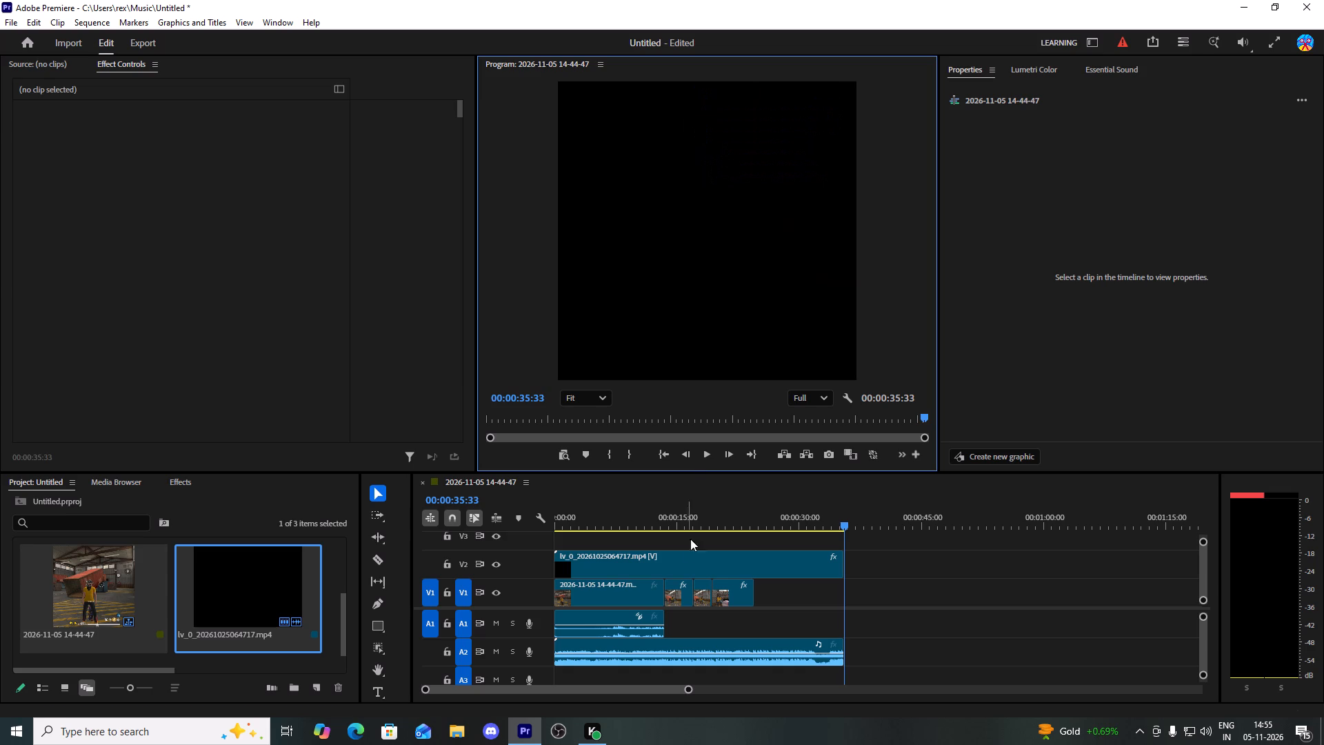
# Shift the last two gameplay clips on V1 later, leaving a gap after the slow-motion clip that starts at about 13 seconds.
pyautogui.click(729, 588)
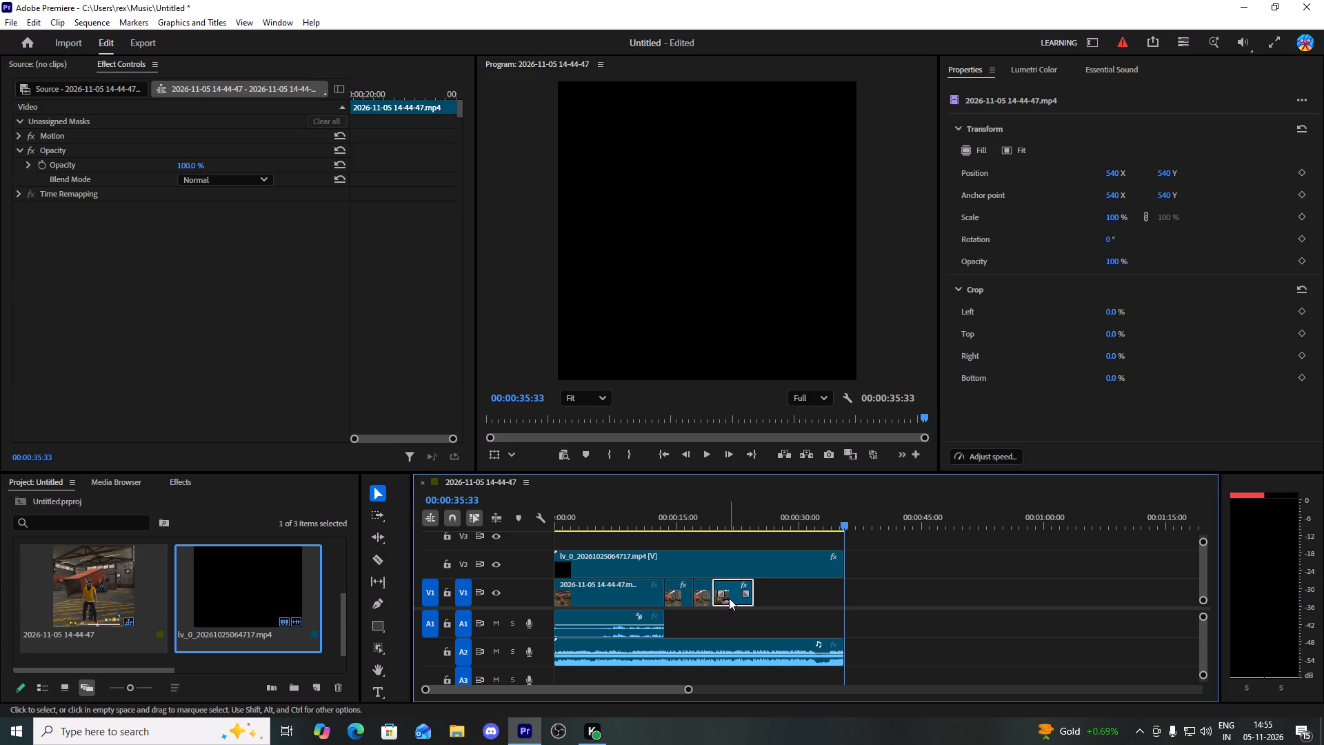
pyautogui.moveTo(729, 598); pyautogui.dragTo(743, 596)
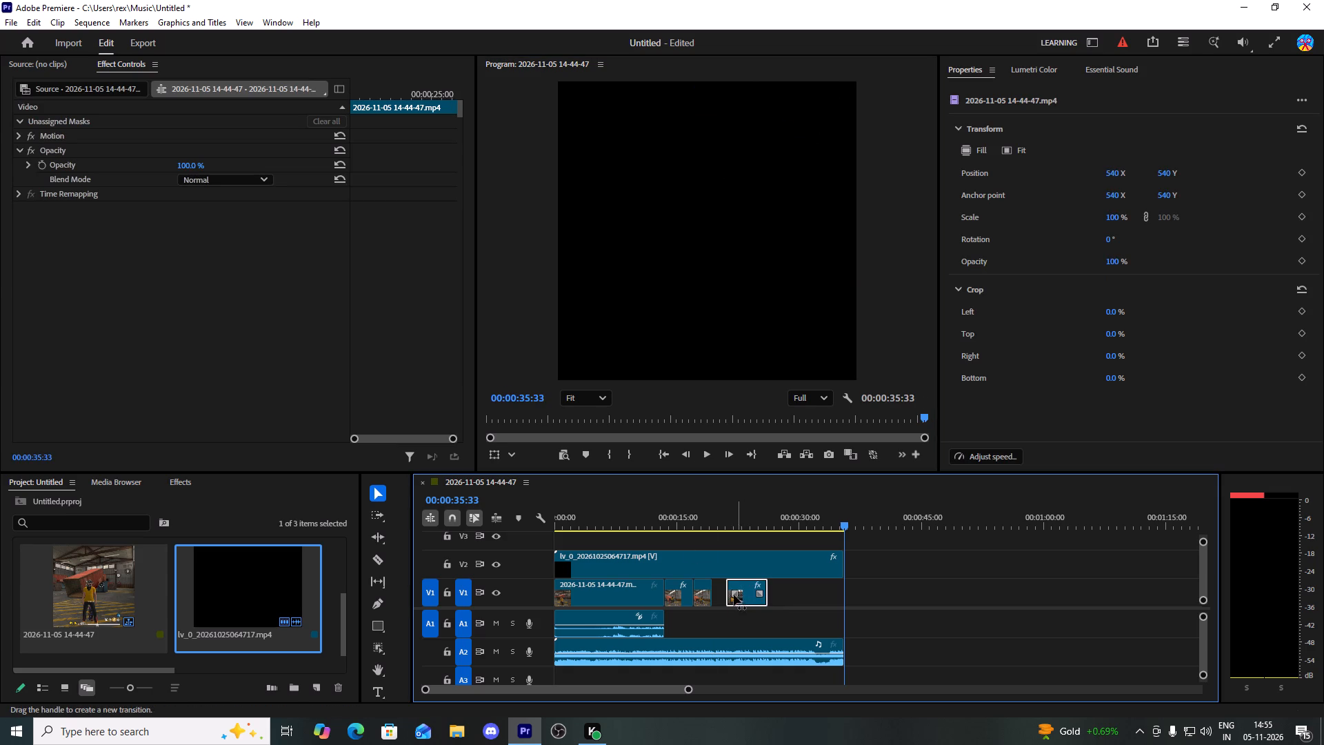
pyautogui.moveTo(701, 599); pyautogui.dragTo(710, 599)
# Set the speed of the second gameplay clip on V1, before the gap, to 1%.
pyautogui.click(675, 600)
pyautogui.rightClick(682, 596)
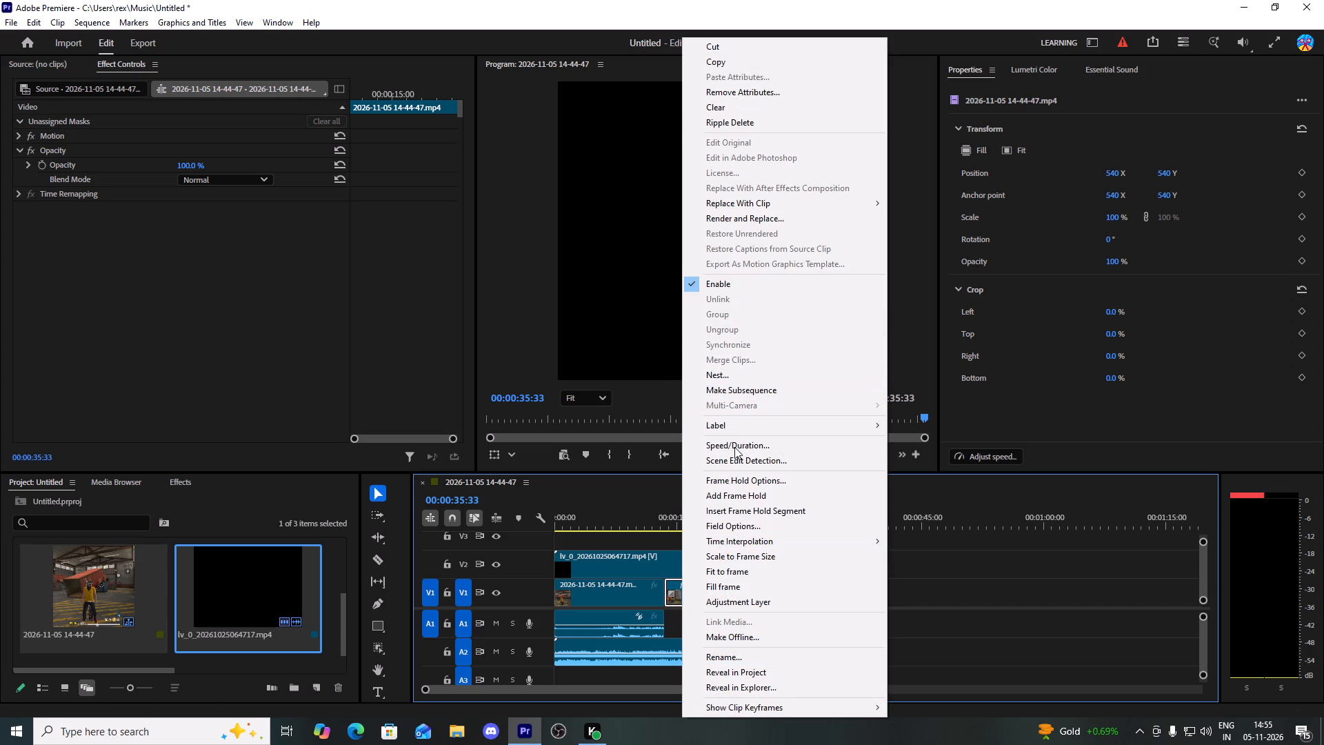
pyautogui.click(734, 447)
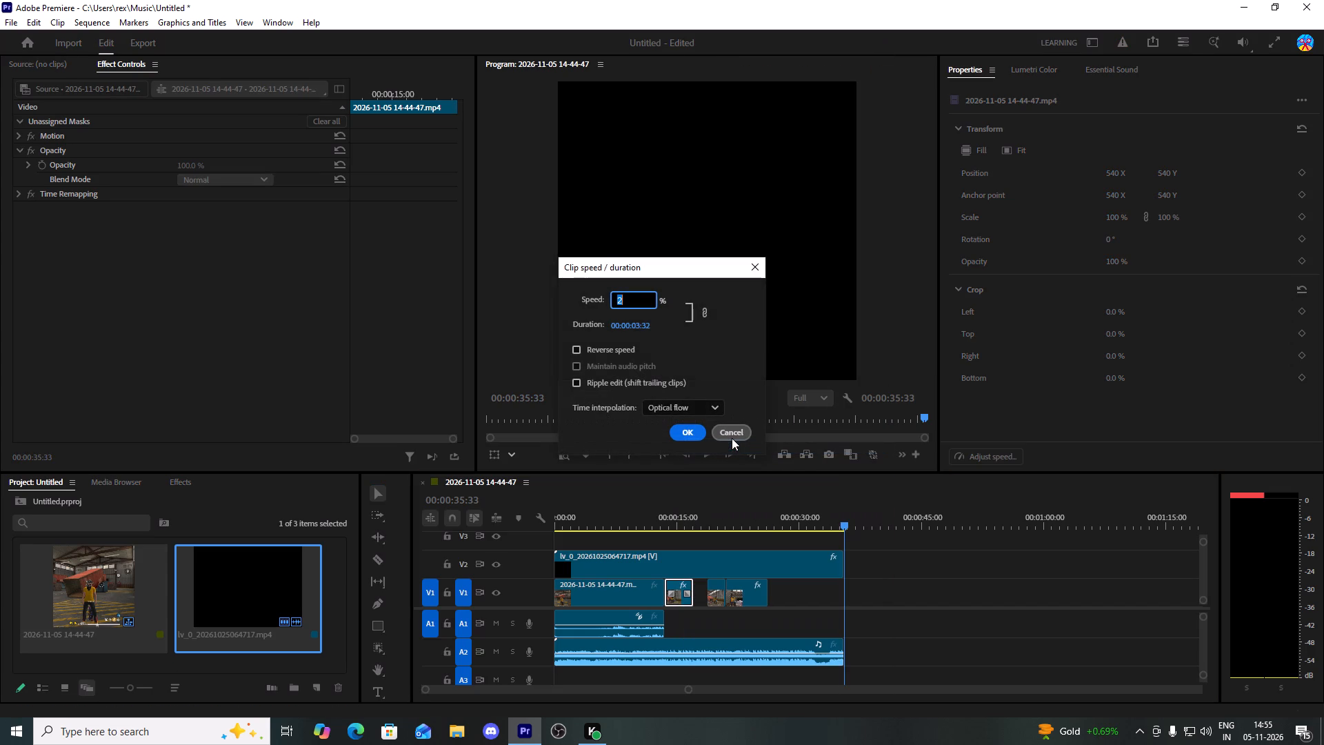
pyautogui.press('1')
pyautogui.press('Return')
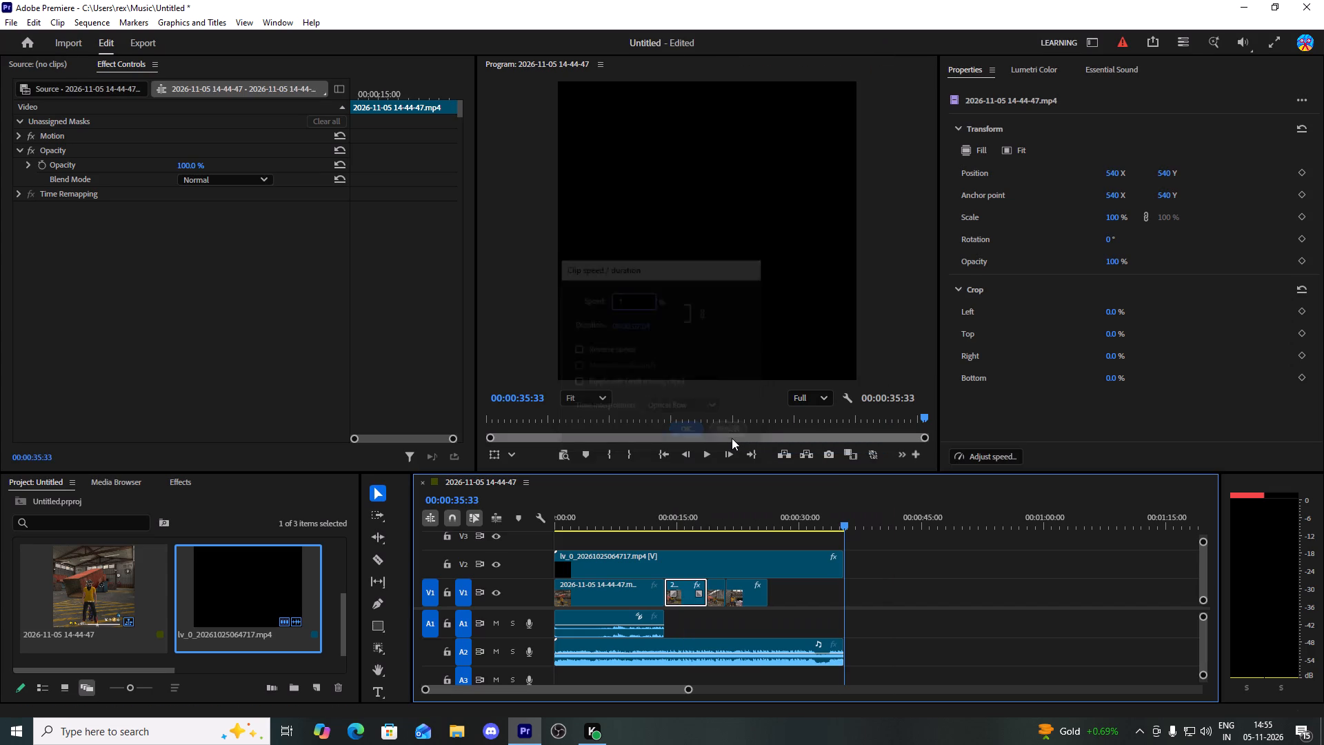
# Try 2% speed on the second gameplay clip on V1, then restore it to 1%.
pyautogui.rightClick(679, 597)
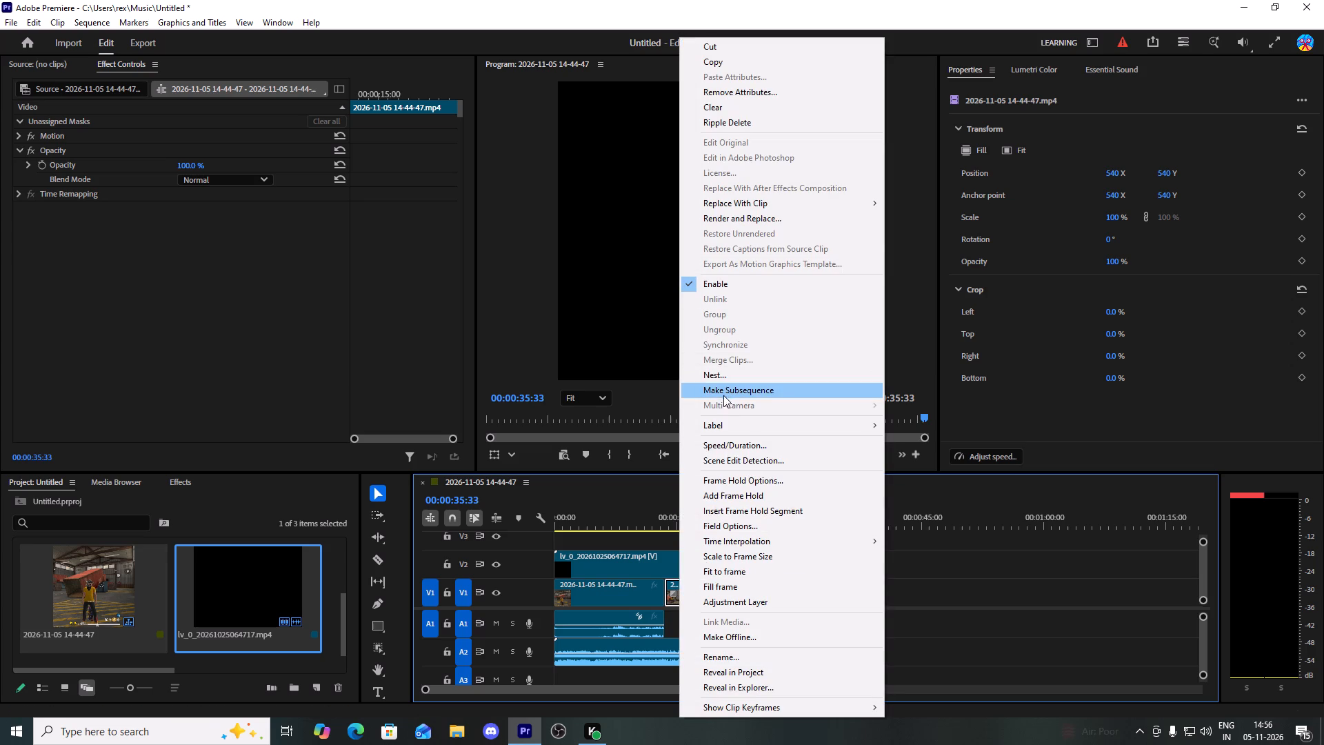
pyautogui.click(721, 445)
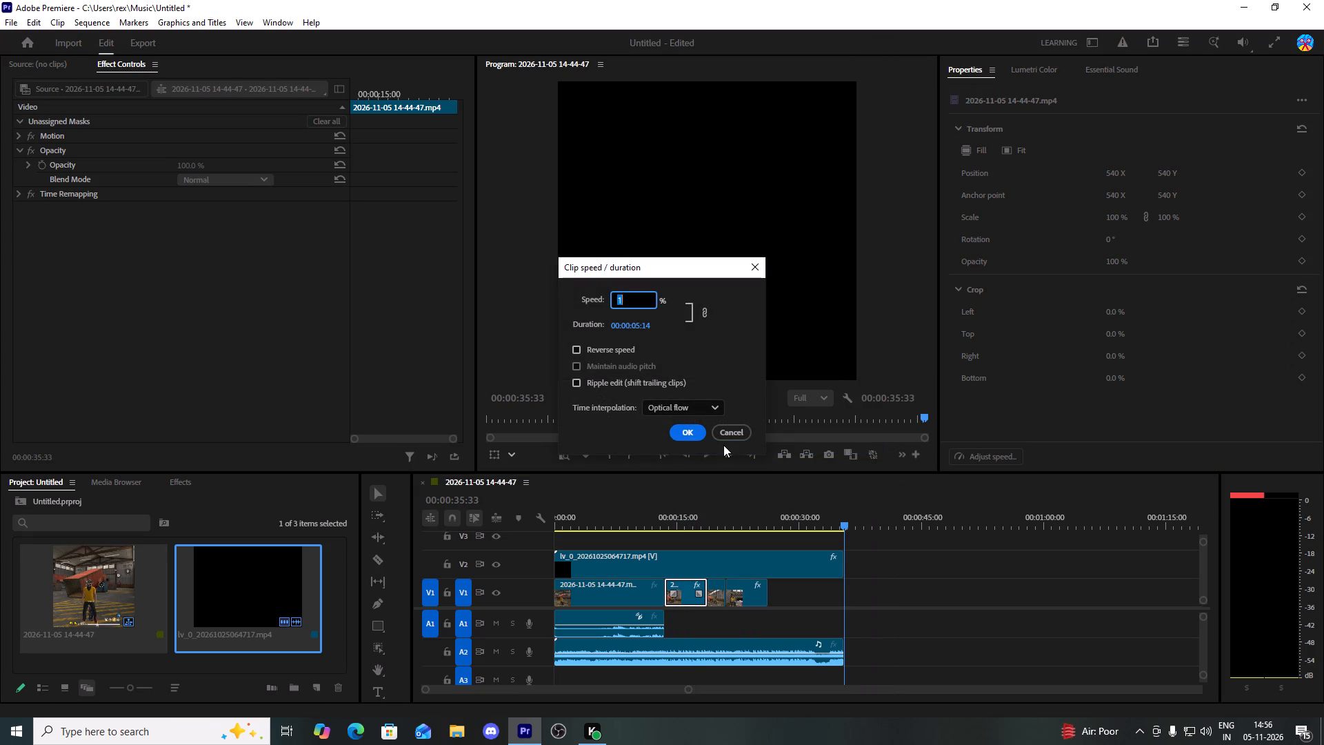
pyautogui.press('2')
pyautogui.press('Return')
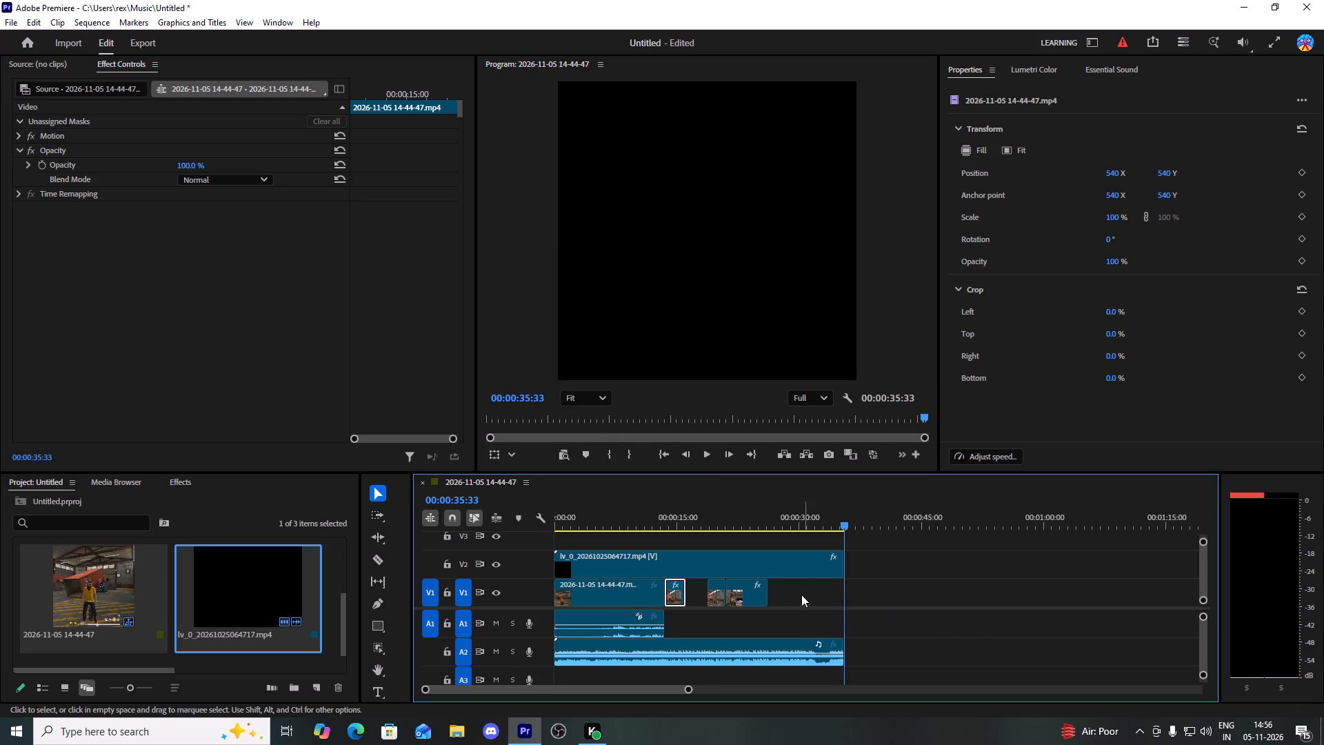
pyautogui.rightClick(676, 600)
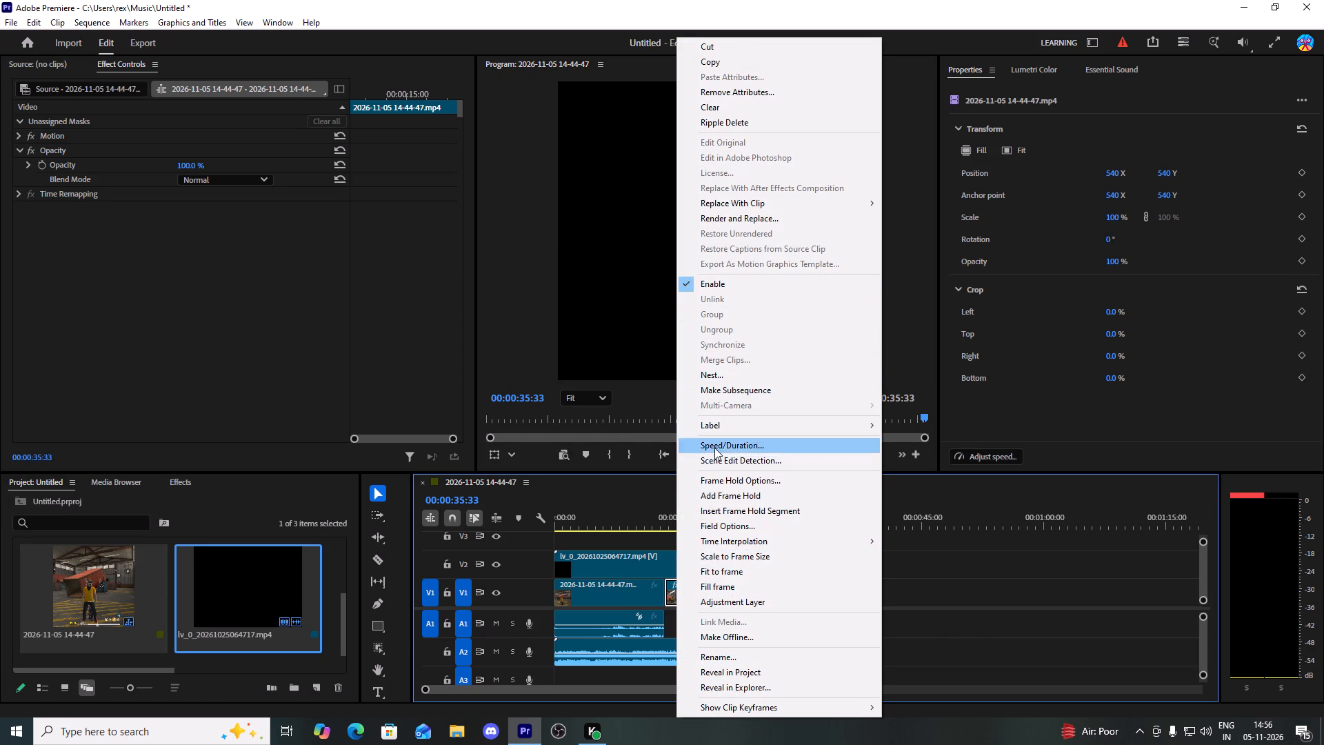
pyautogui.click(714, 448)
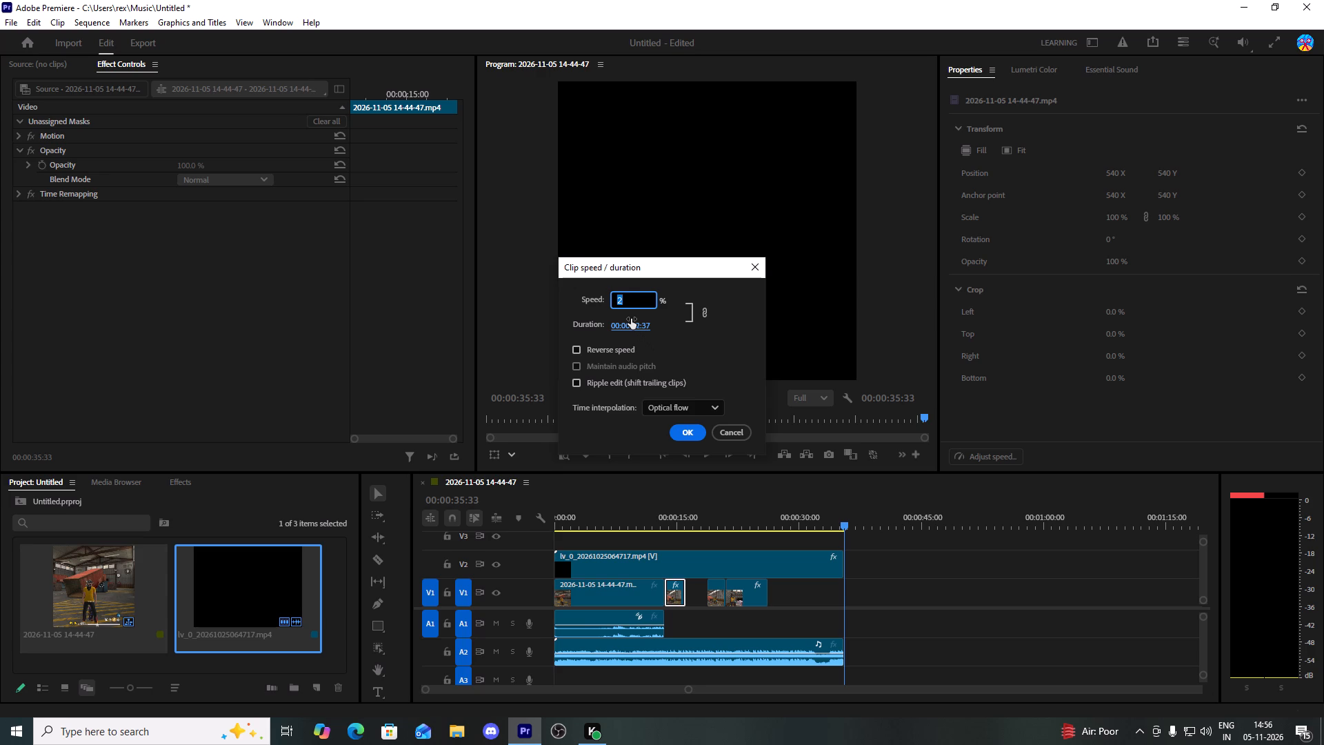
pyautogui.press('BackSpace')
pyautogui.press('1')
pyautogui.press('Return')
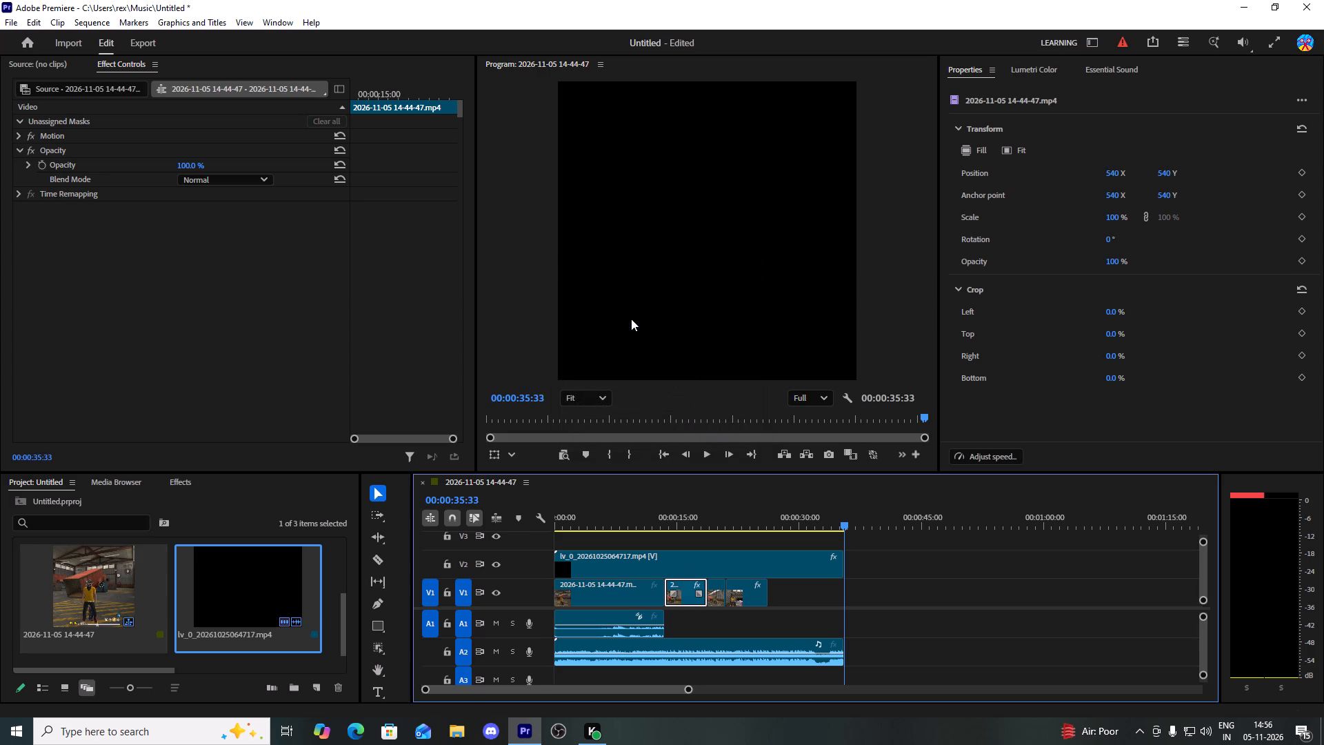
# Split the lyrics overlay and its music at the end of the last gameplay clip, 00:00:26:13, and delete the excess.
pyautogui.moveTo(844, 525); pyautogui.dragTo(768, 537)
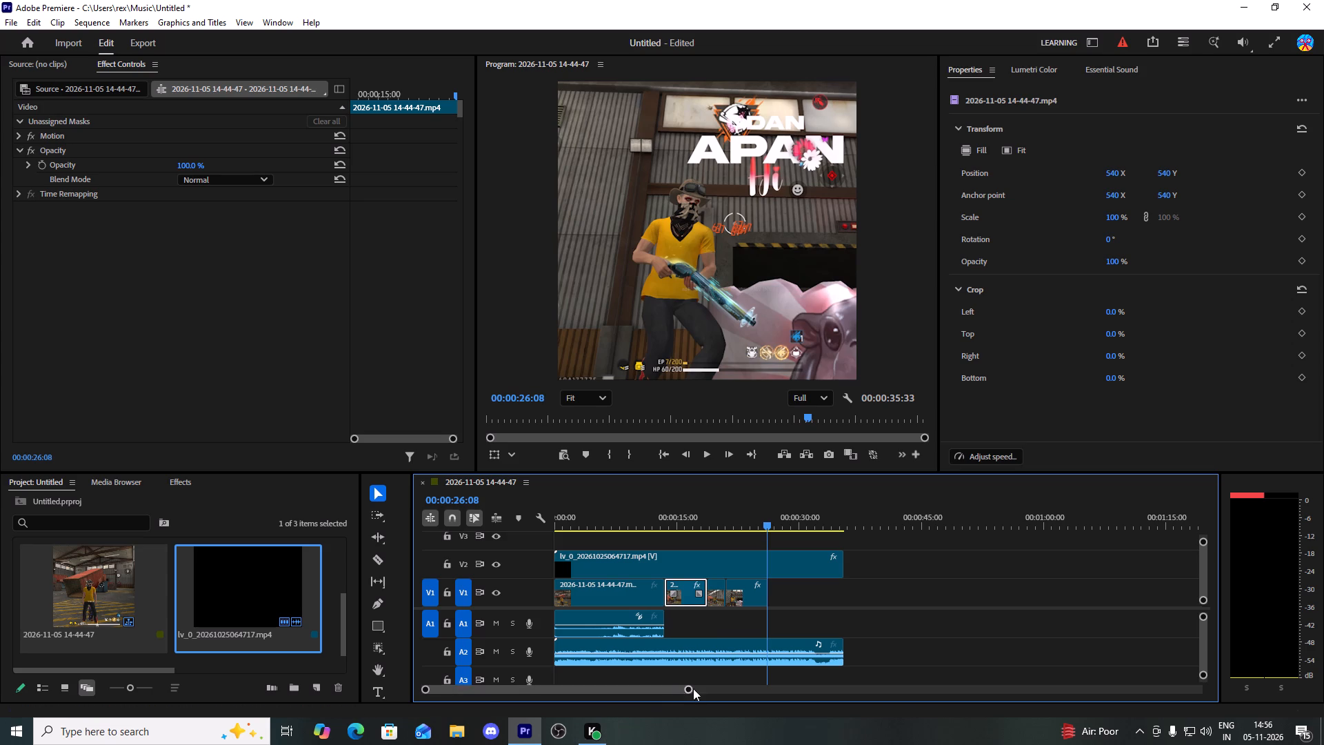
pyautogui.moveTo(690, 691); pyautogui.dragTo(691, 691)
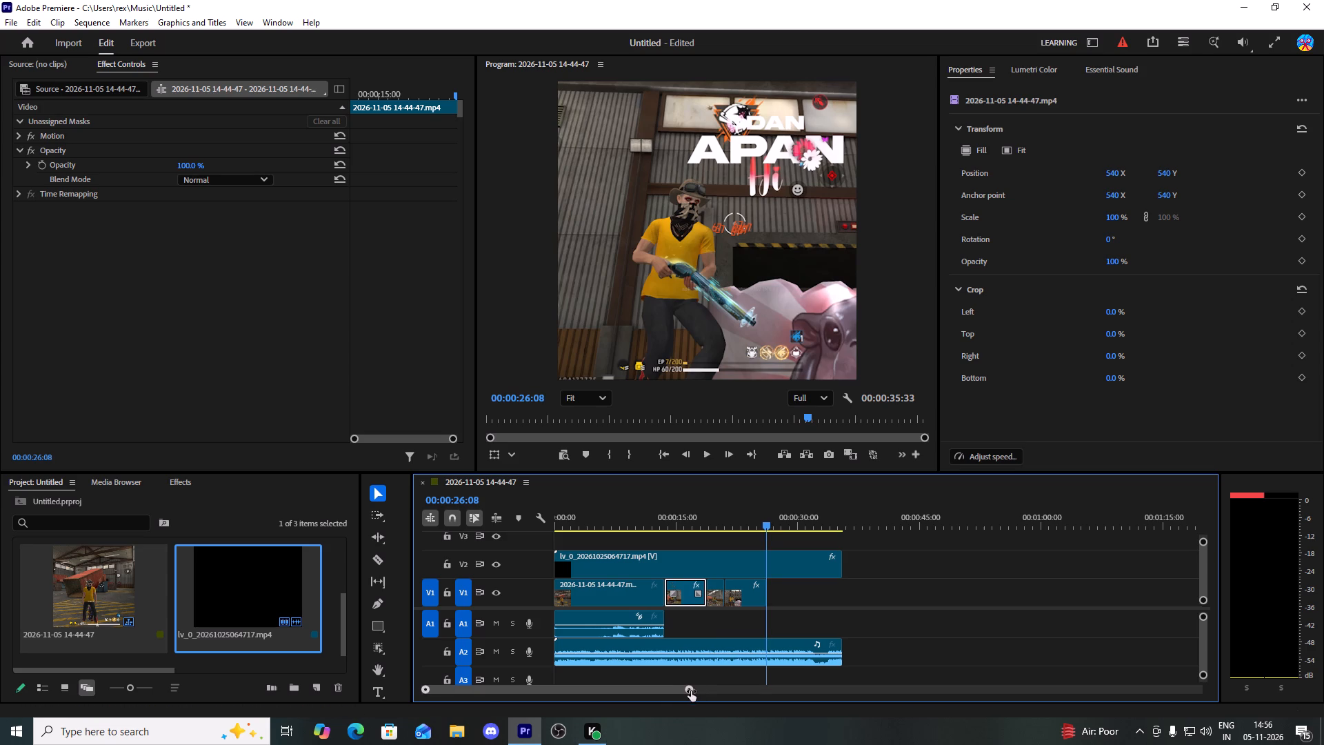
pyautogui.moveTo(691, 691); pyautogui.dragTo(524, 694)
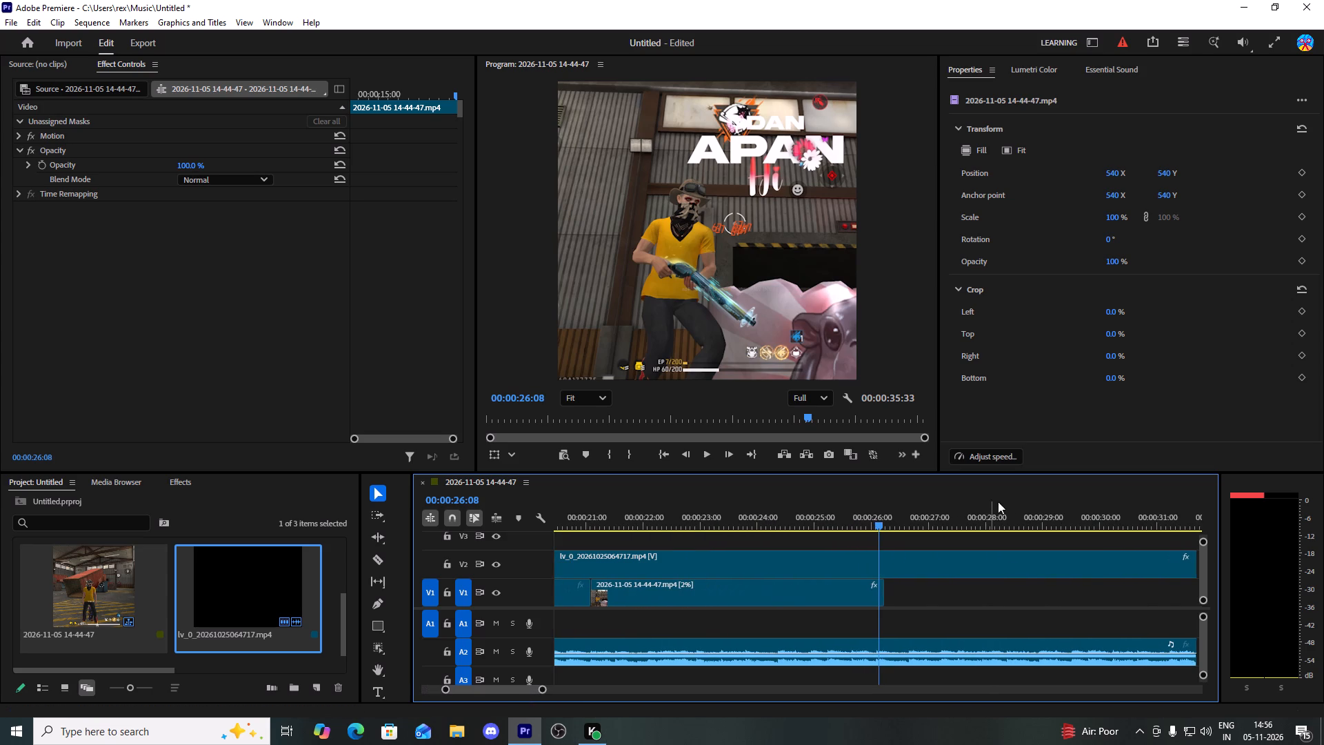
pyautogui.click(879, 526)
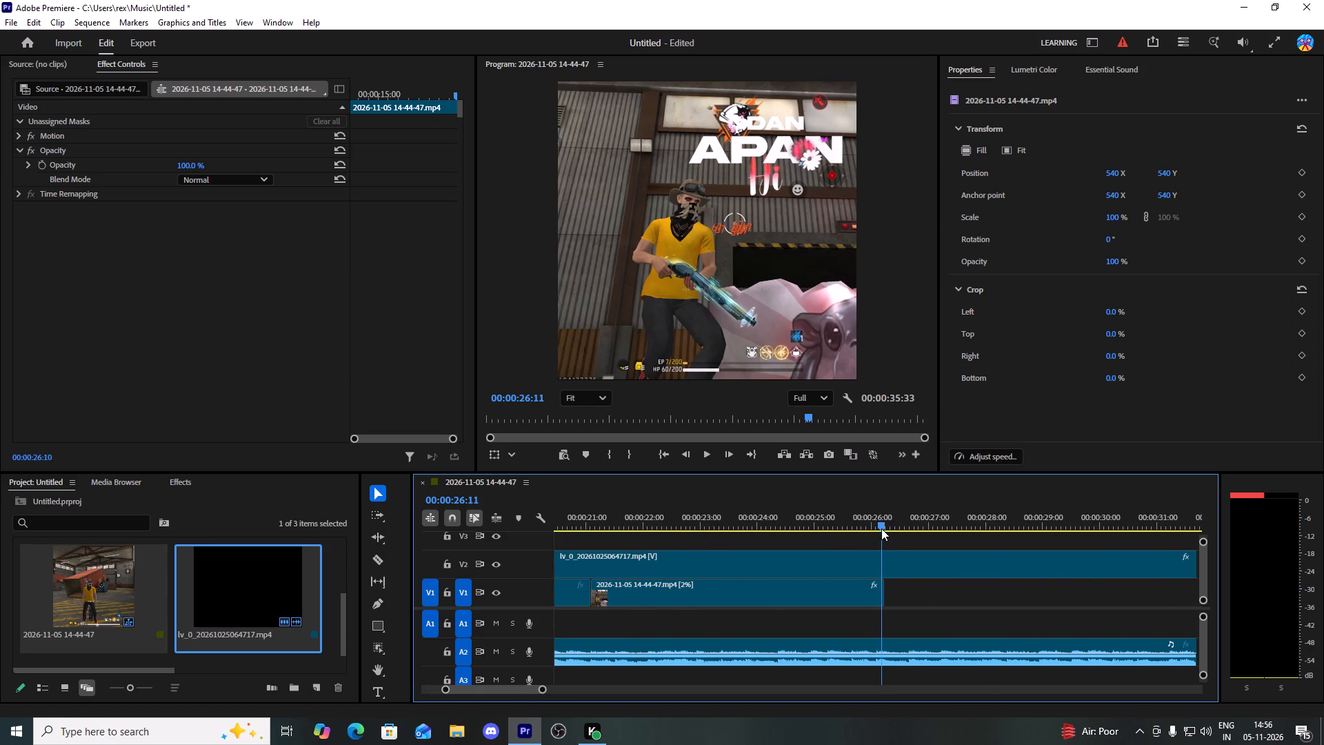
pyautogui.click(378, 560)
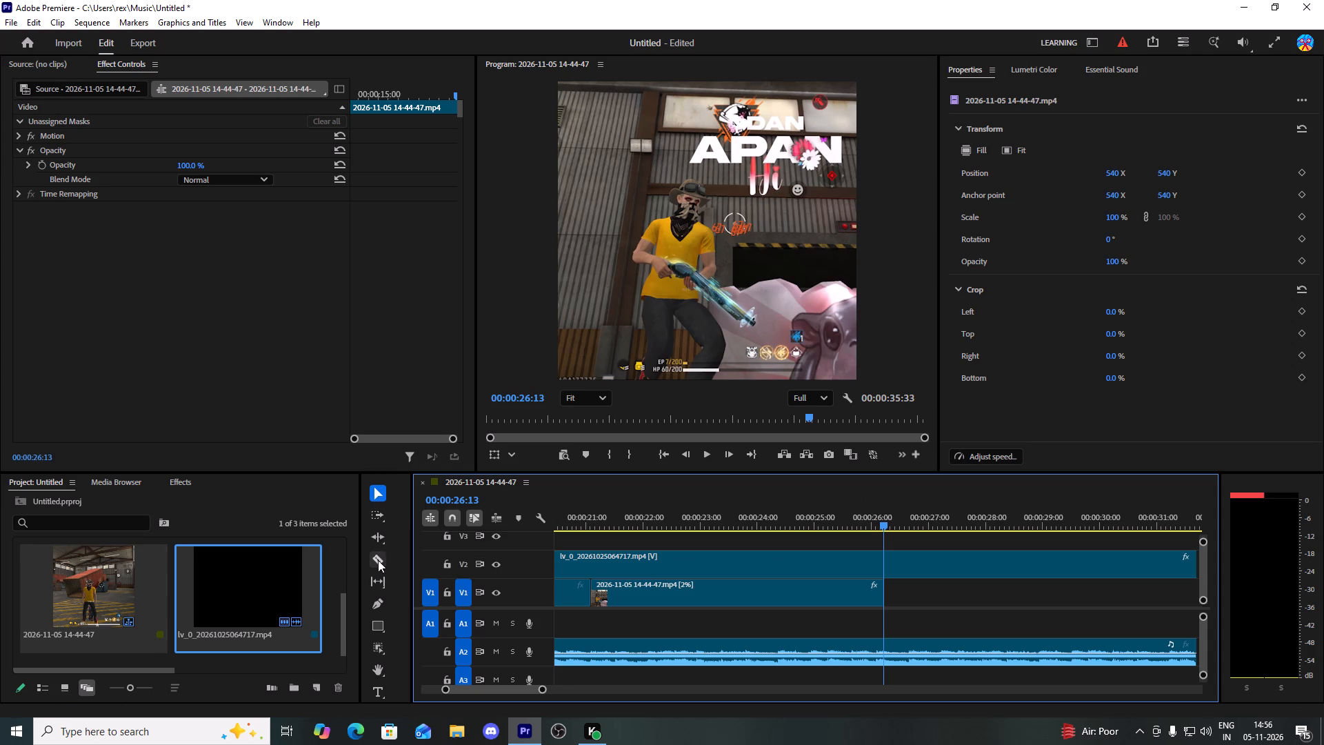
pyautogui.click(885, 560)
pyautogui.click(374, 490)
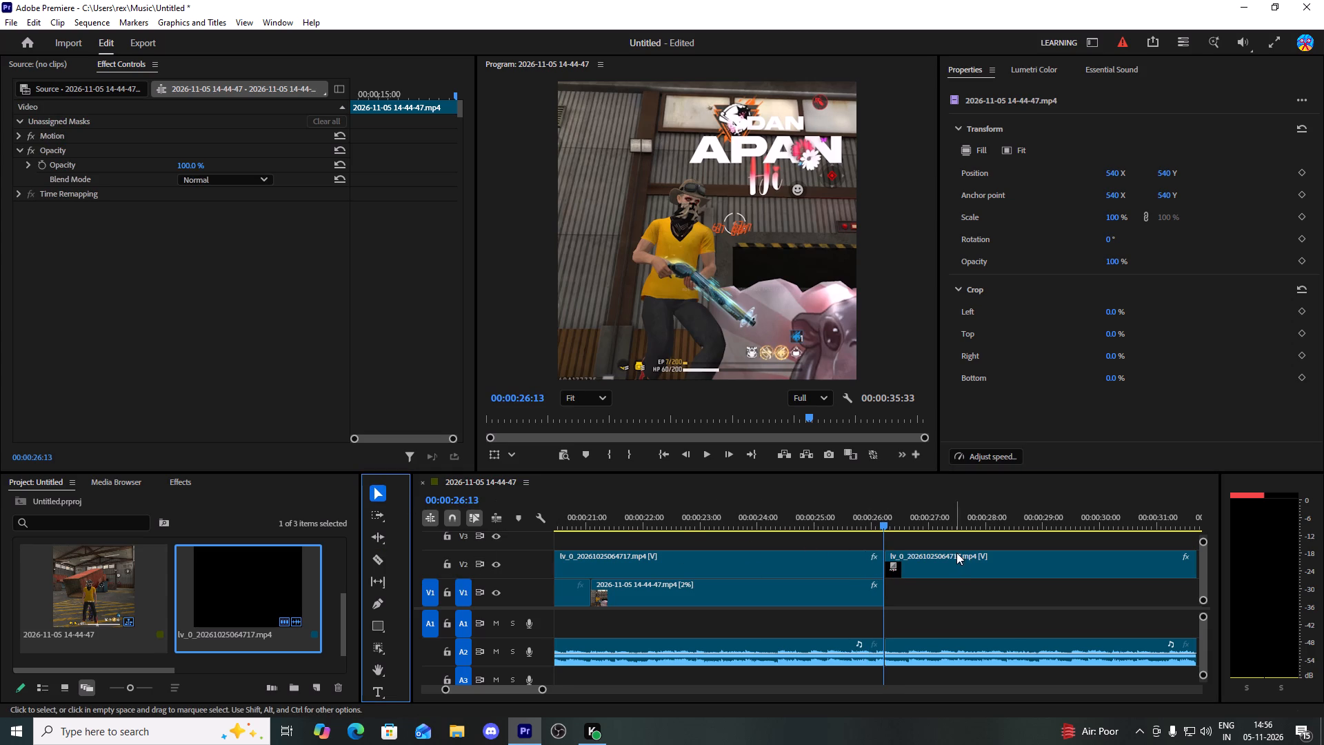
pyautogui.click(959, 563)
pyautogui.press('Delete')
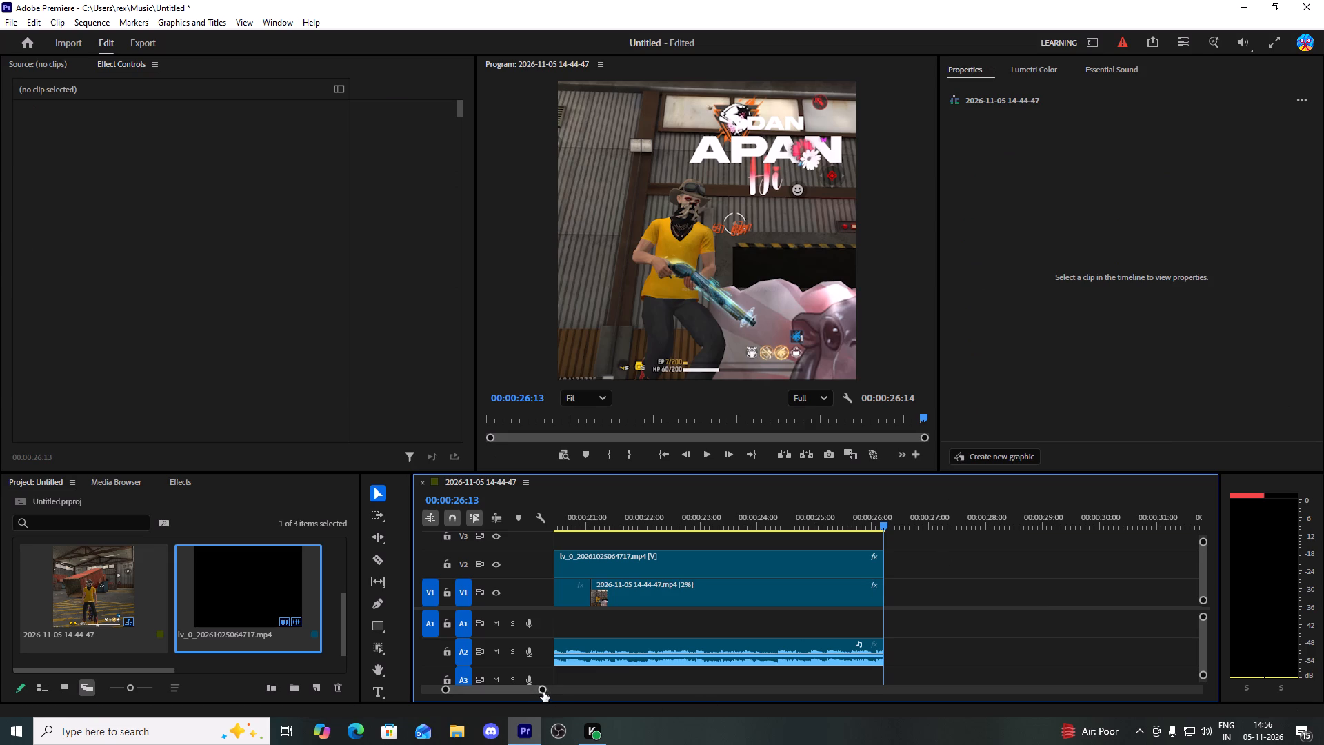
# Return the playhead from the end of the trimmed sequence to its start at 00:00:00:00.
pyautogui.moveTo(543, 692); pyautogui.dragTo(703, 695)
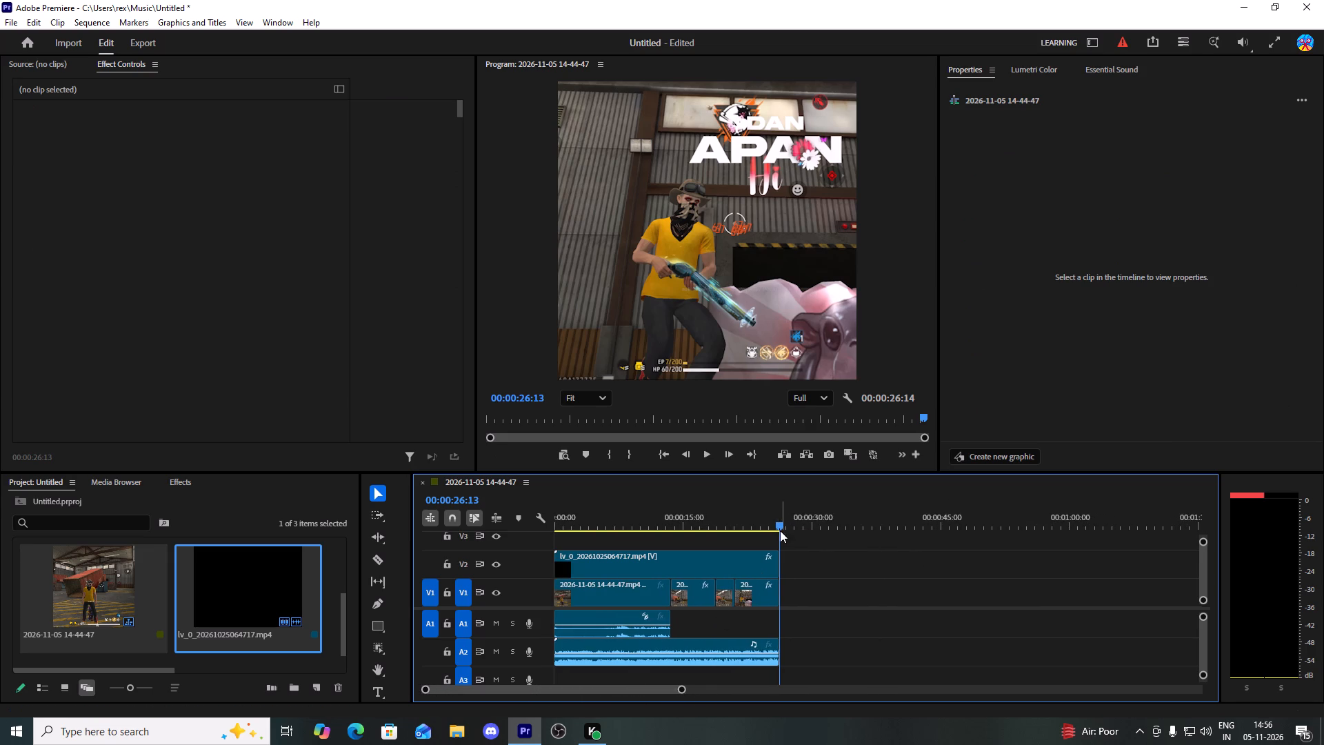
pyautogui.moveTo(780, 530); pyautogui.dragTo(589, 530)
pyautogui.moveTo(779, 523); pyautogui.dragTo(752, 530)
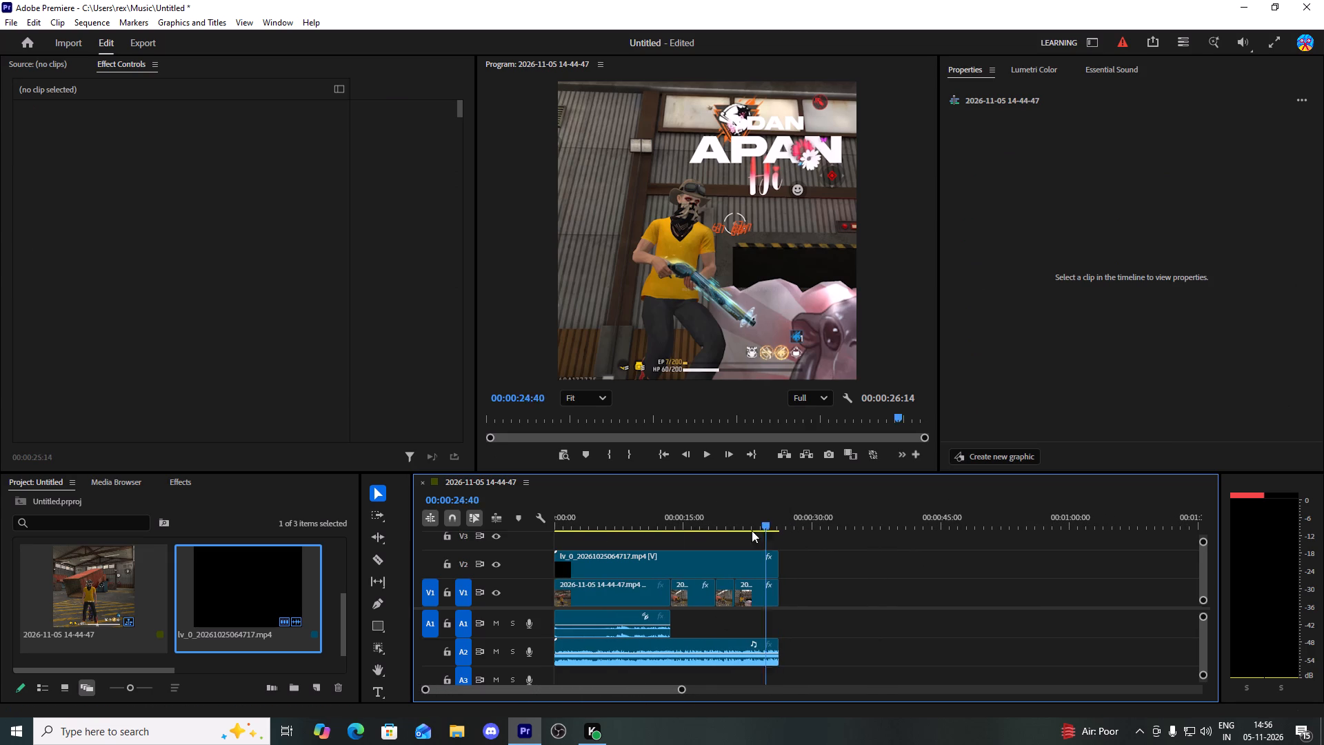
pyautogui.moveTo(752, 530); pyautogui.dragTo(479, 537)
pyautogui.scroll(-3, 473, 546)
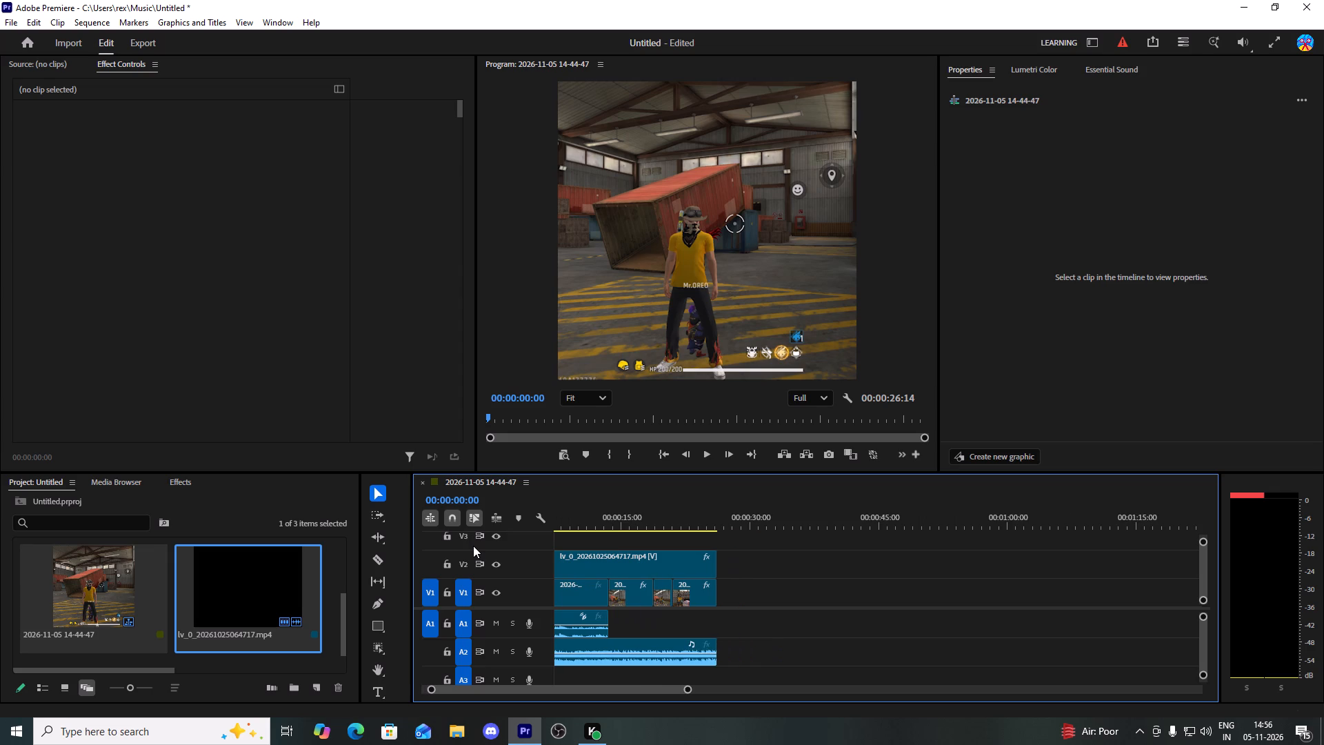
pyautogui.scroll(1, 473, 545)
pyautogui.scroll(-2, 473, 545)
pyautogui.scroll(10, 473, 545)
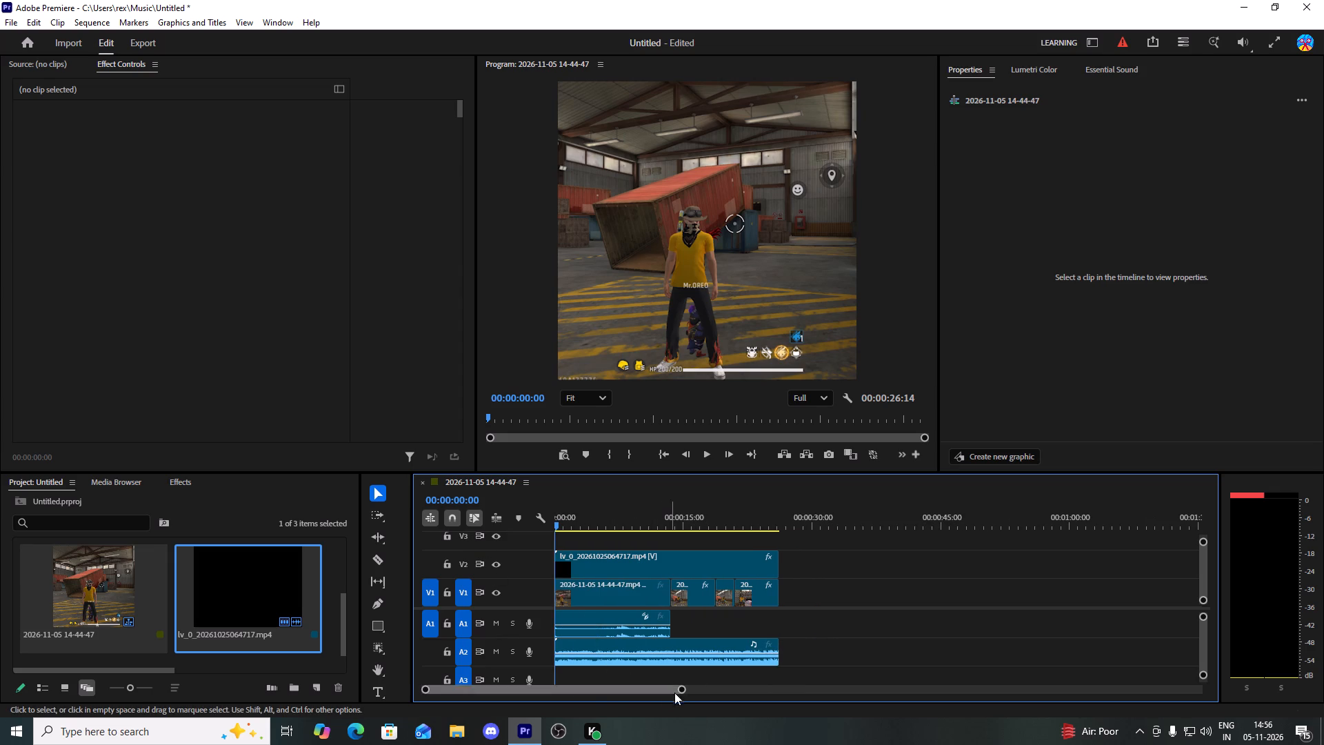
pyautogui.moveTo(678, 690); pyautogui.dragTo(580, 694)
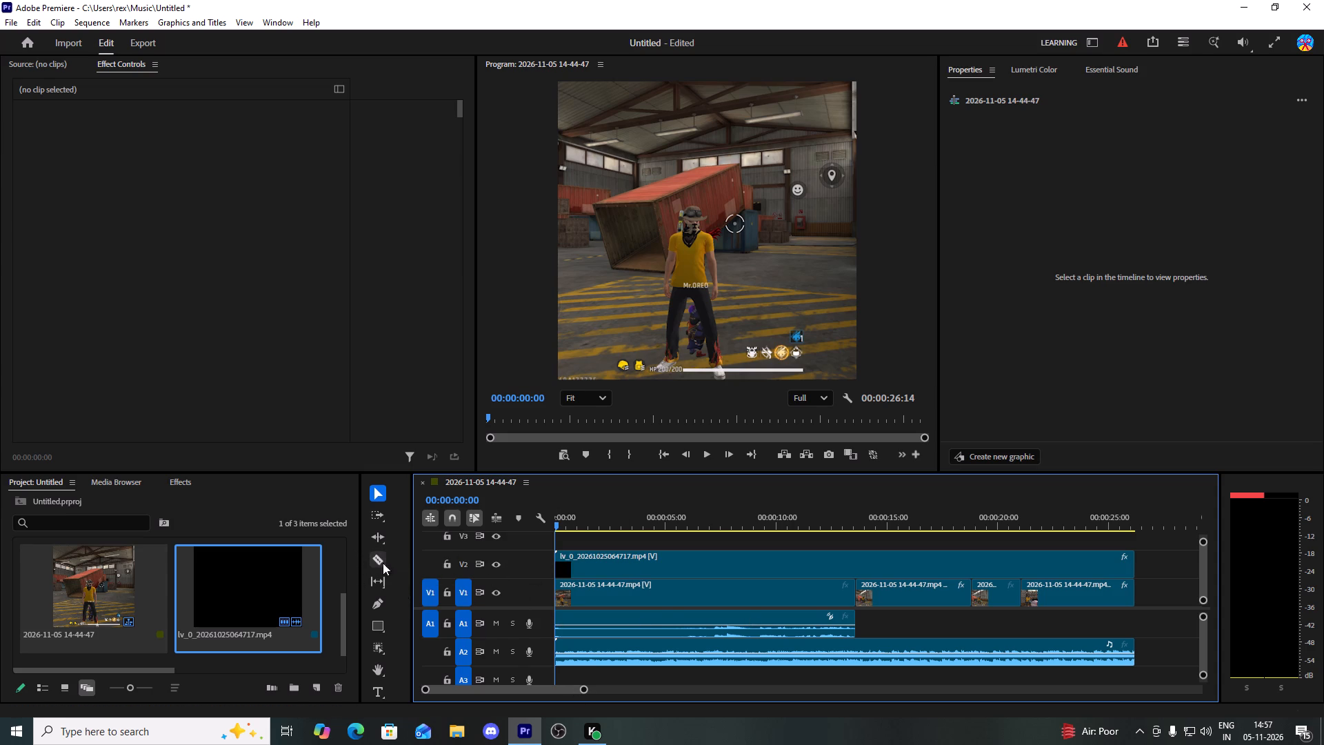
# Import the Free Fire M1887 Shotgun Sound video from the pack folder into the project.
pyautogui.scroll(-6, 281, 623)
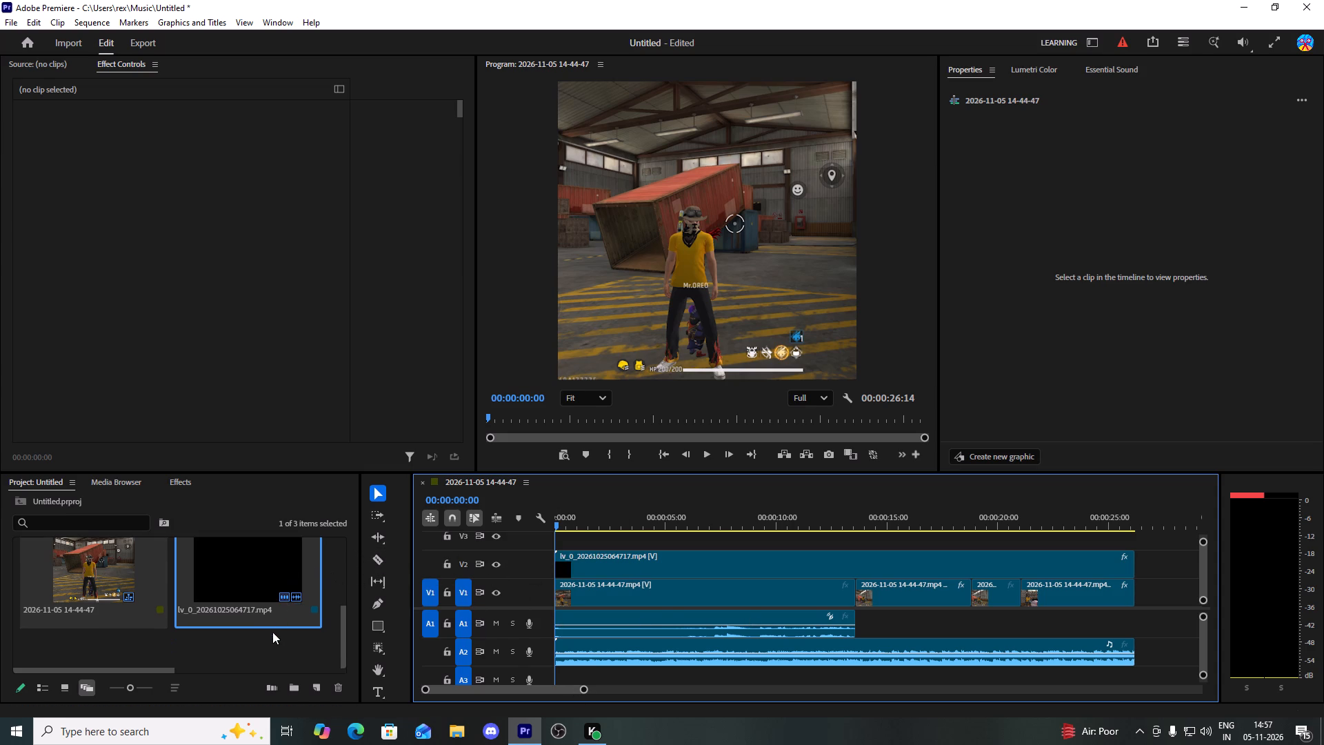
pyautogui.rightClick(251, 653)
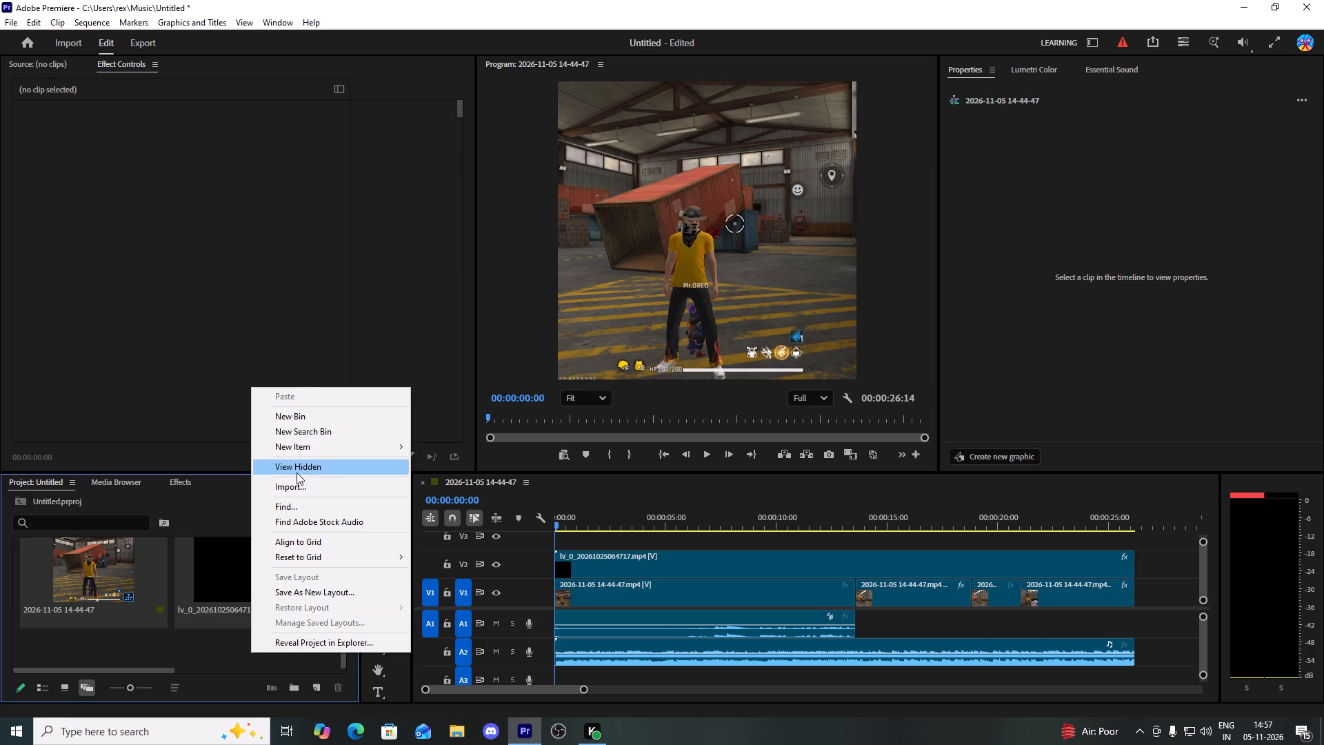
pyautogui.click(297, 481)
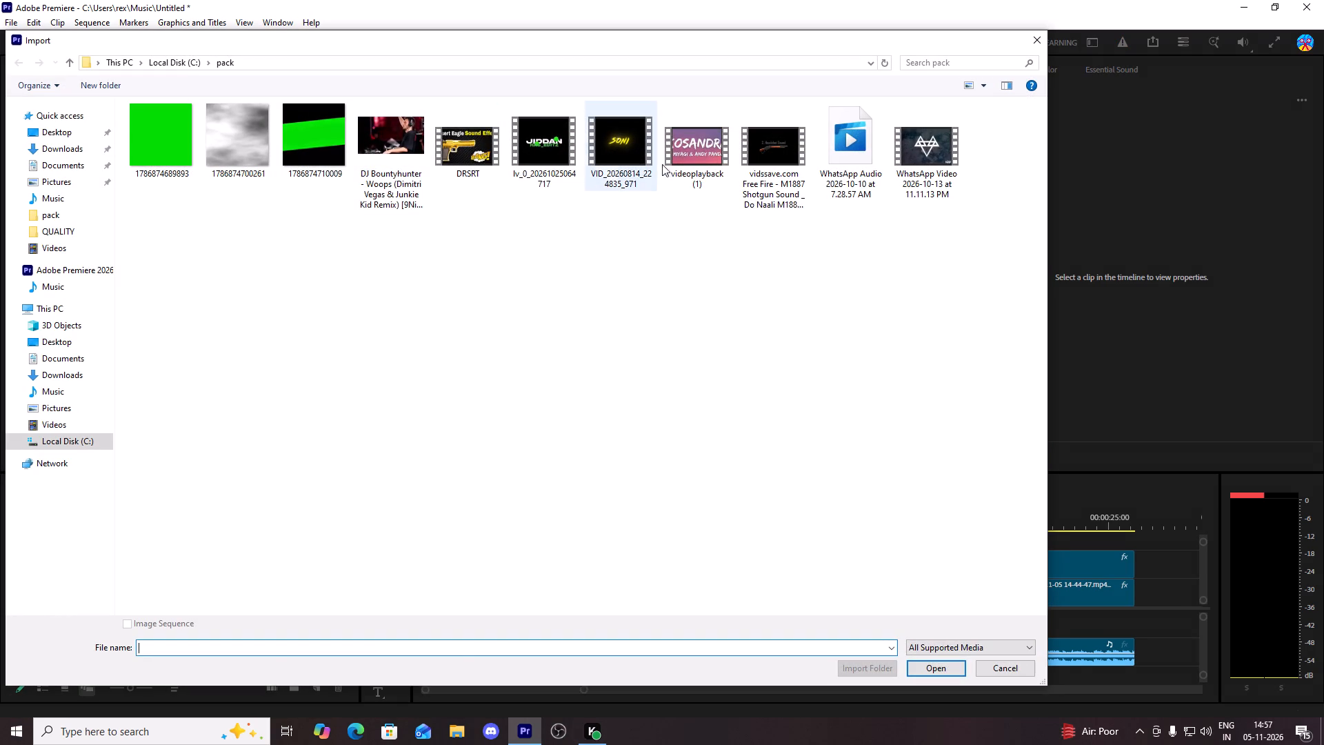
pyautogui.click(773, 163)
pyautogui.click(932, 668)
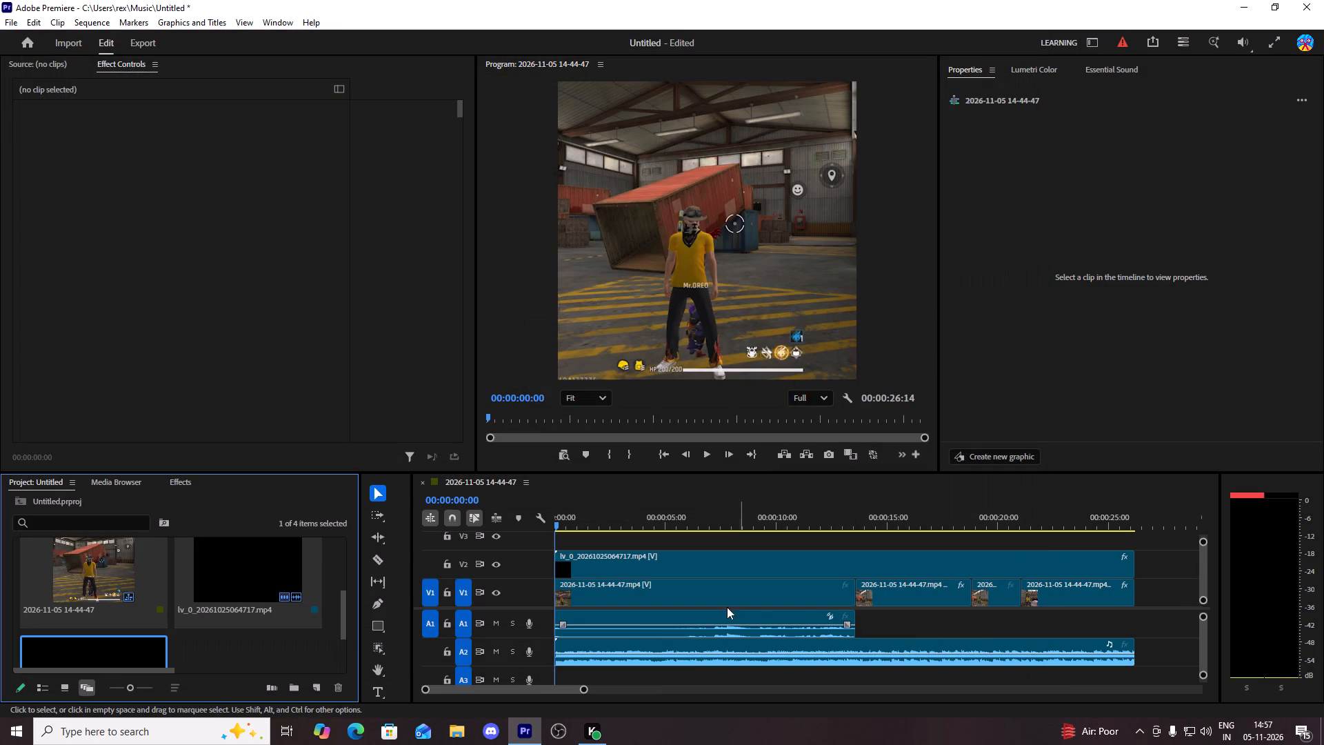
pyautogui.scroll(-6, 241, 600)
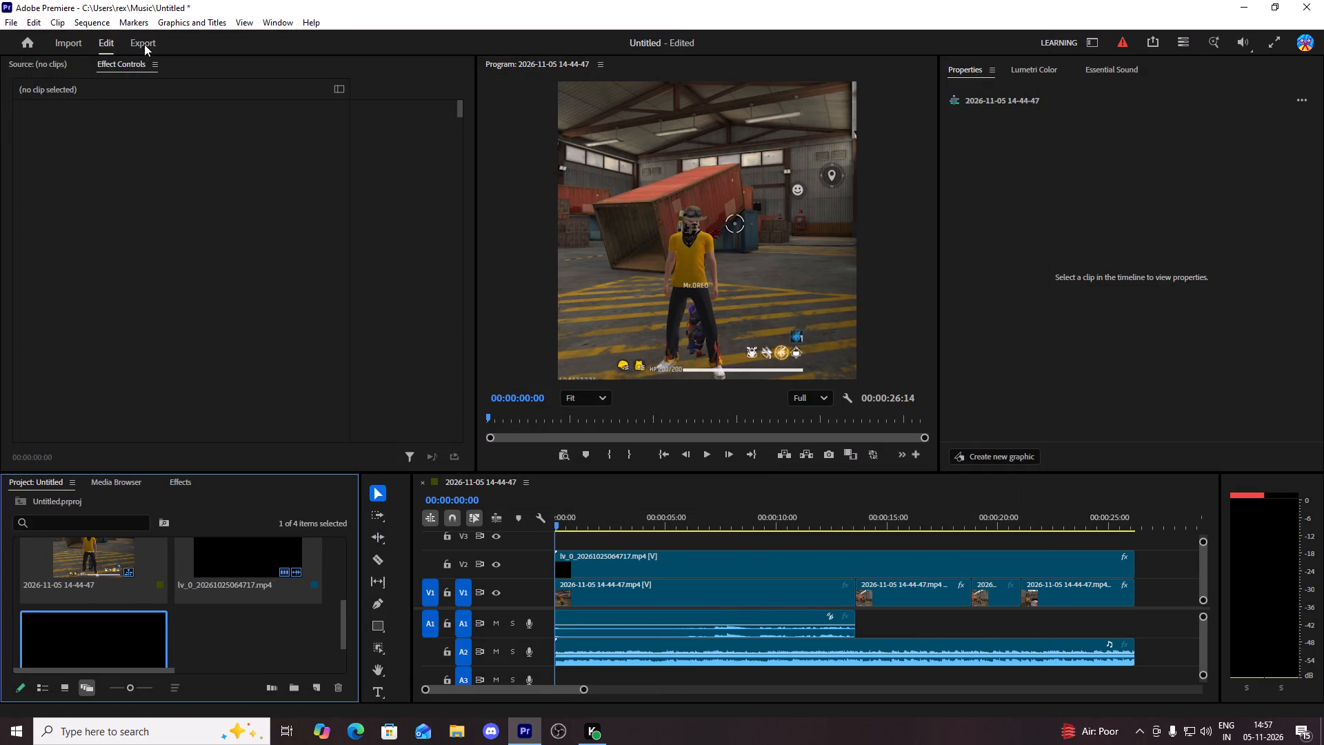
# Load the M1887 shotgun sound video for preview and place only its audio on A1 directly after the gameplay audio.
pyautogui.click(57, 62)
pyautogui.scroll(-6, 131, 630)
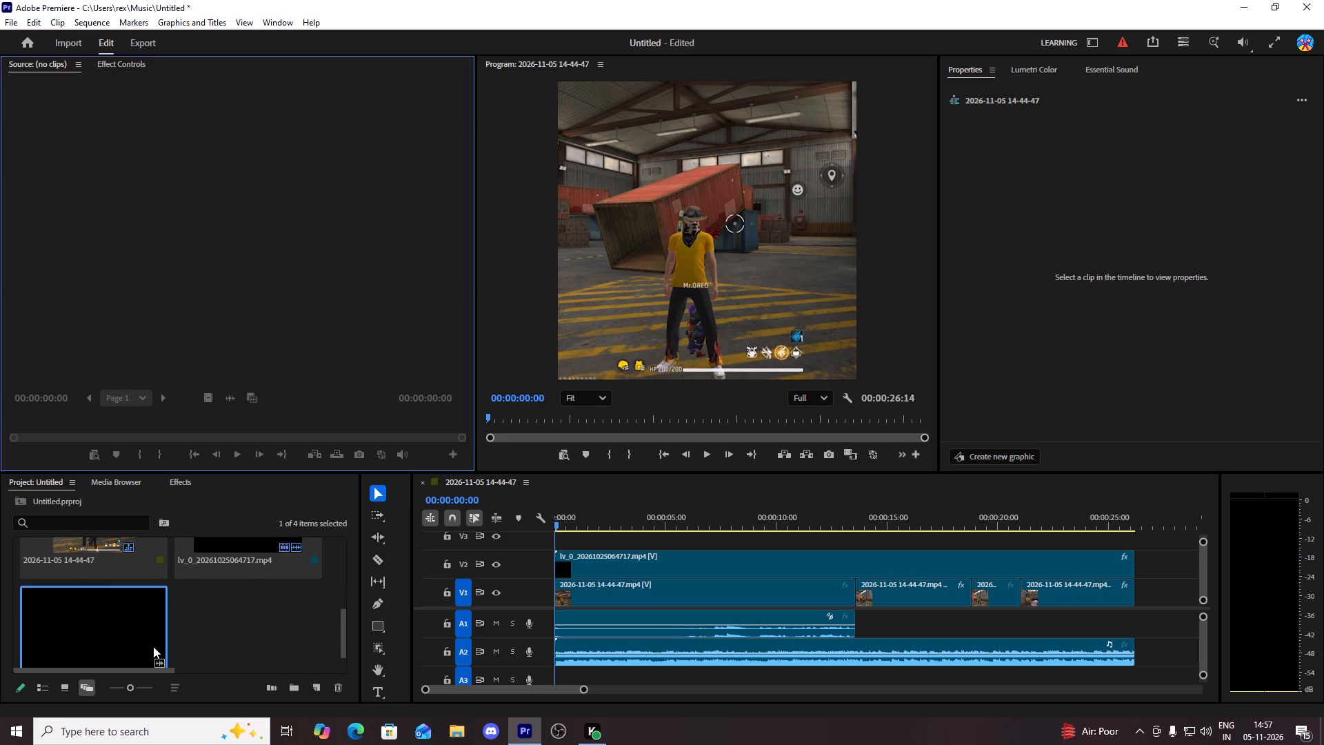
pyautogui.moveTo(103, 631); pyautogui.dragTo(255, 261)
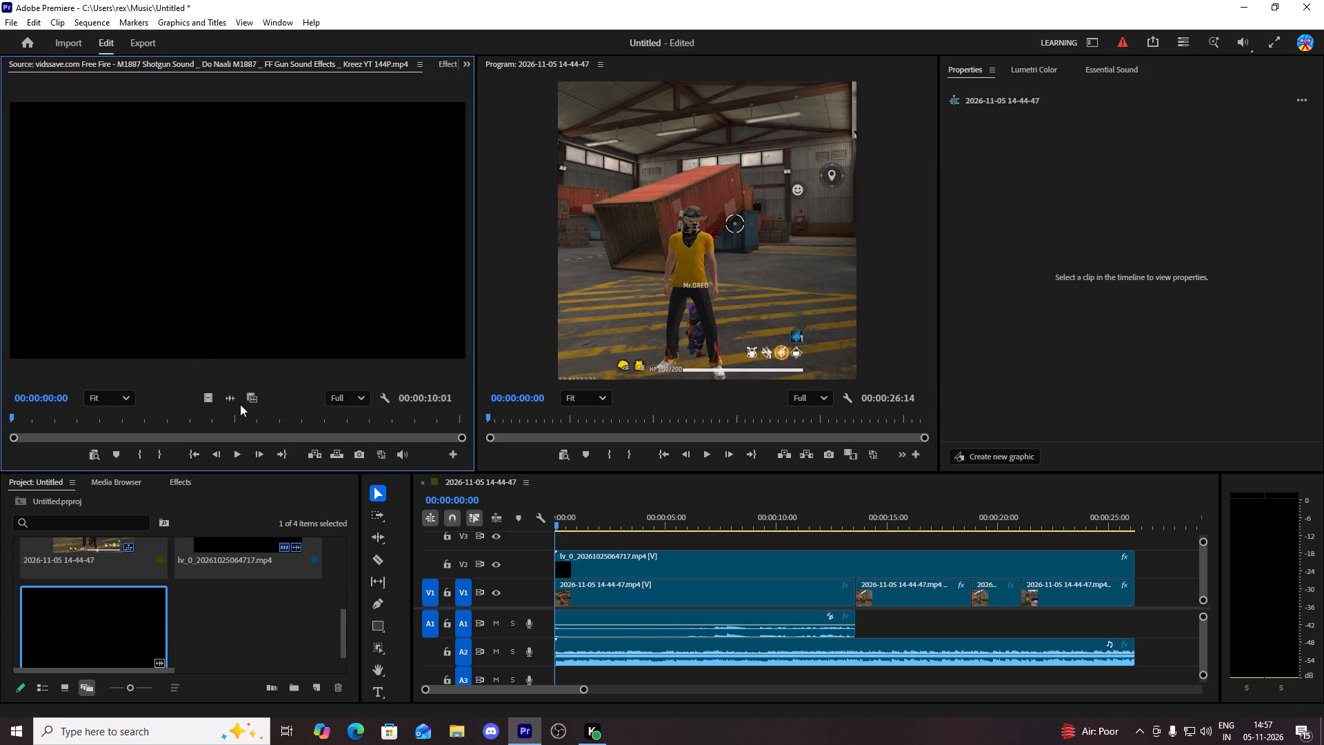
pyautogui.click(233, 450)
pyautogui.click(233, 450)
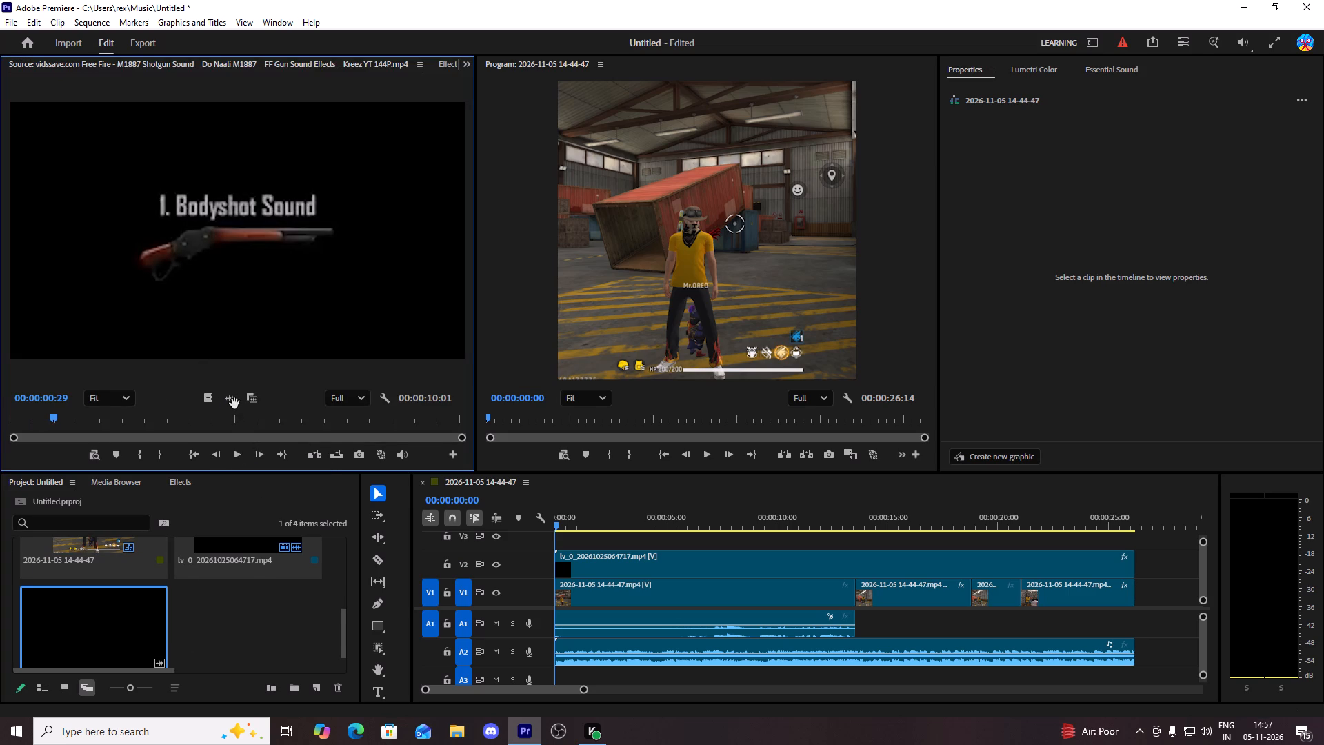
pyautogui.moveTo(234, 404); pyautogui.dragTo(890, 622)
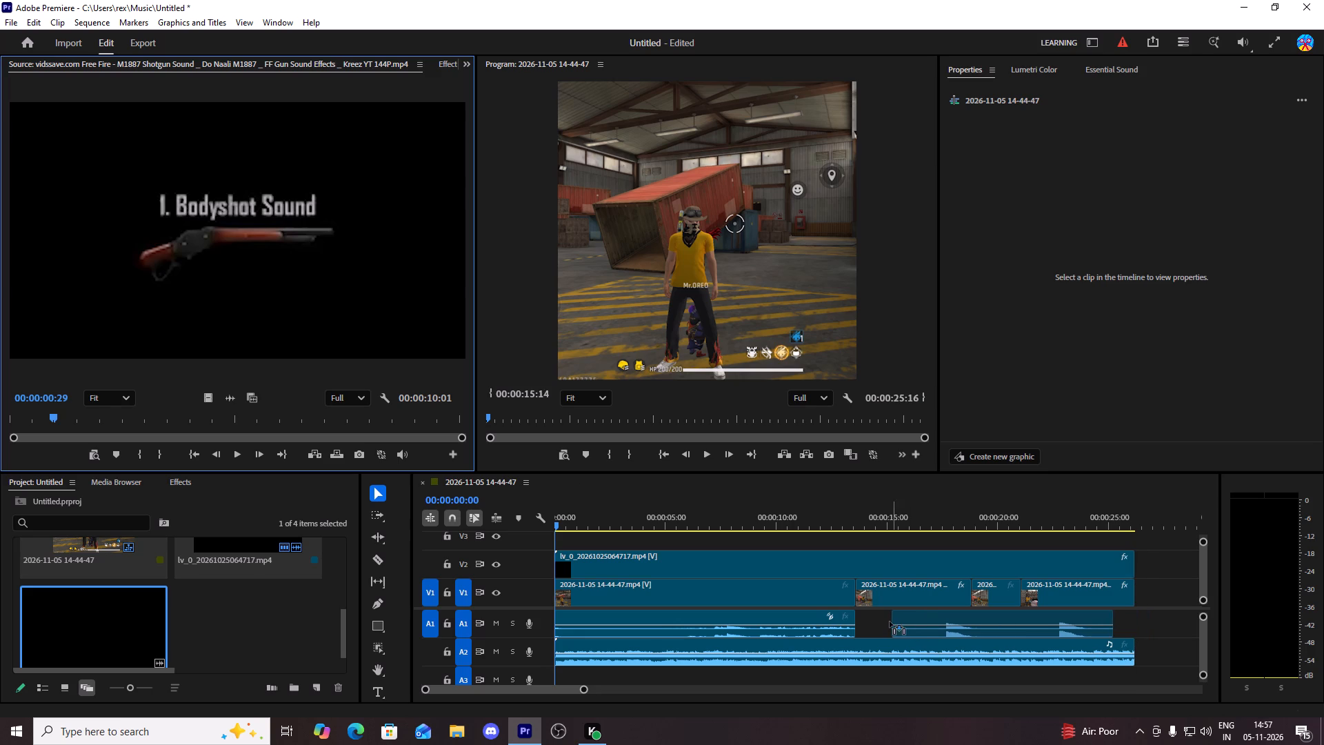
pyautogui.moveTo(890, 622); pyautogui.dragTo(862, 621)
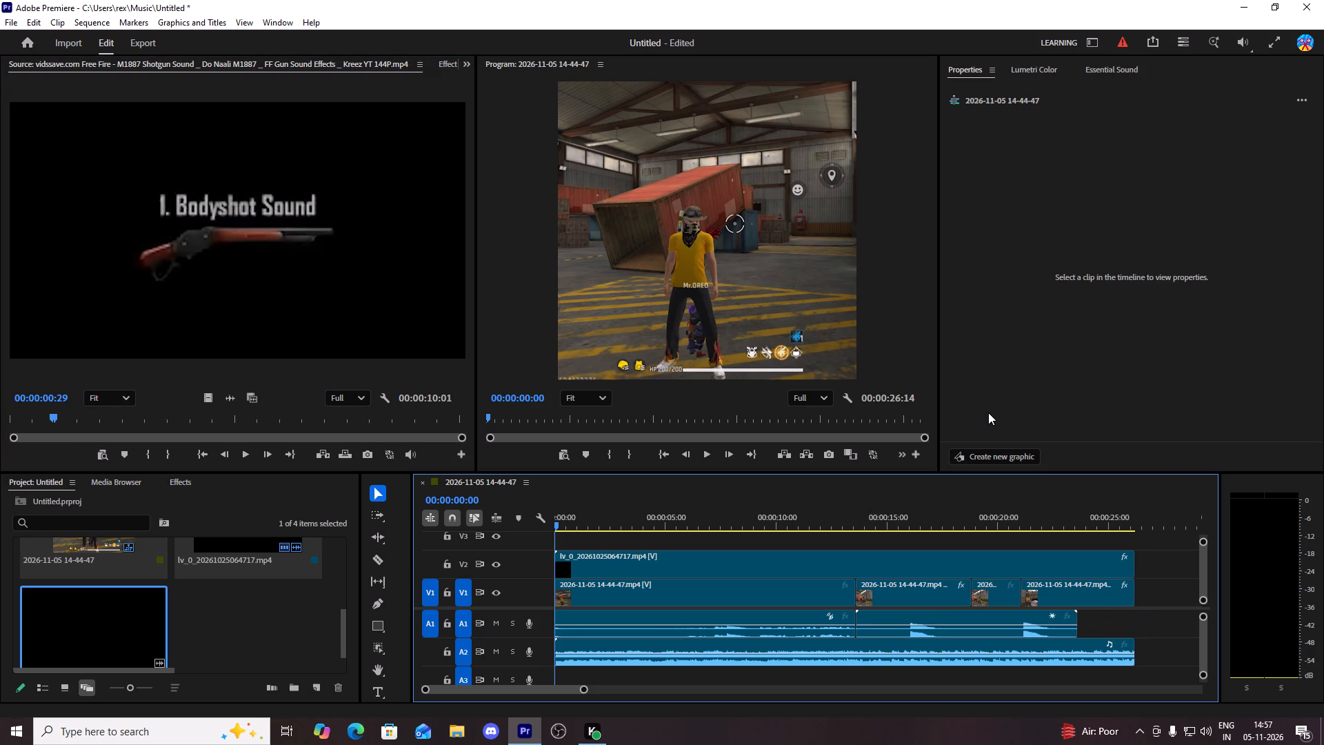
# Split the shotgun audio on A1 at 00:00:15:58 and after the first gunshot's tail, and delete the pieces on both sides.
pyautogui.press('space')
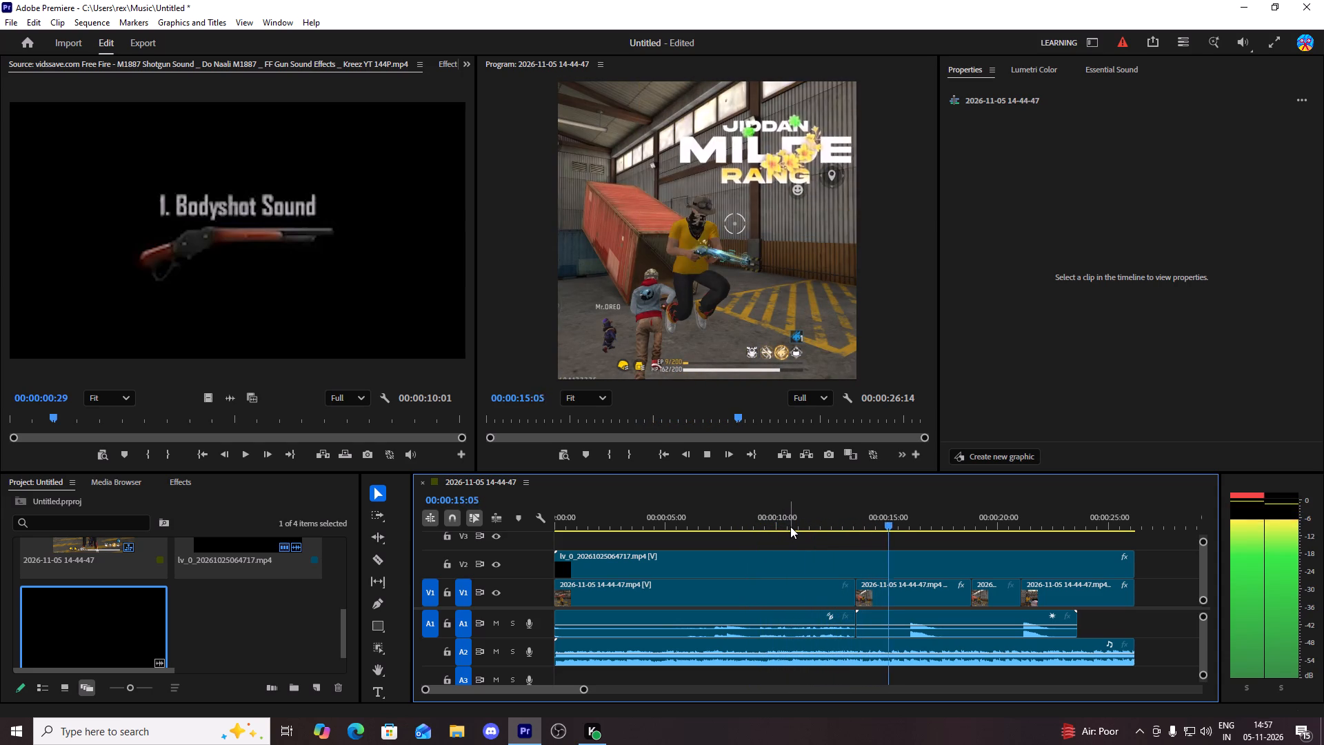
pyautogui.press('space')
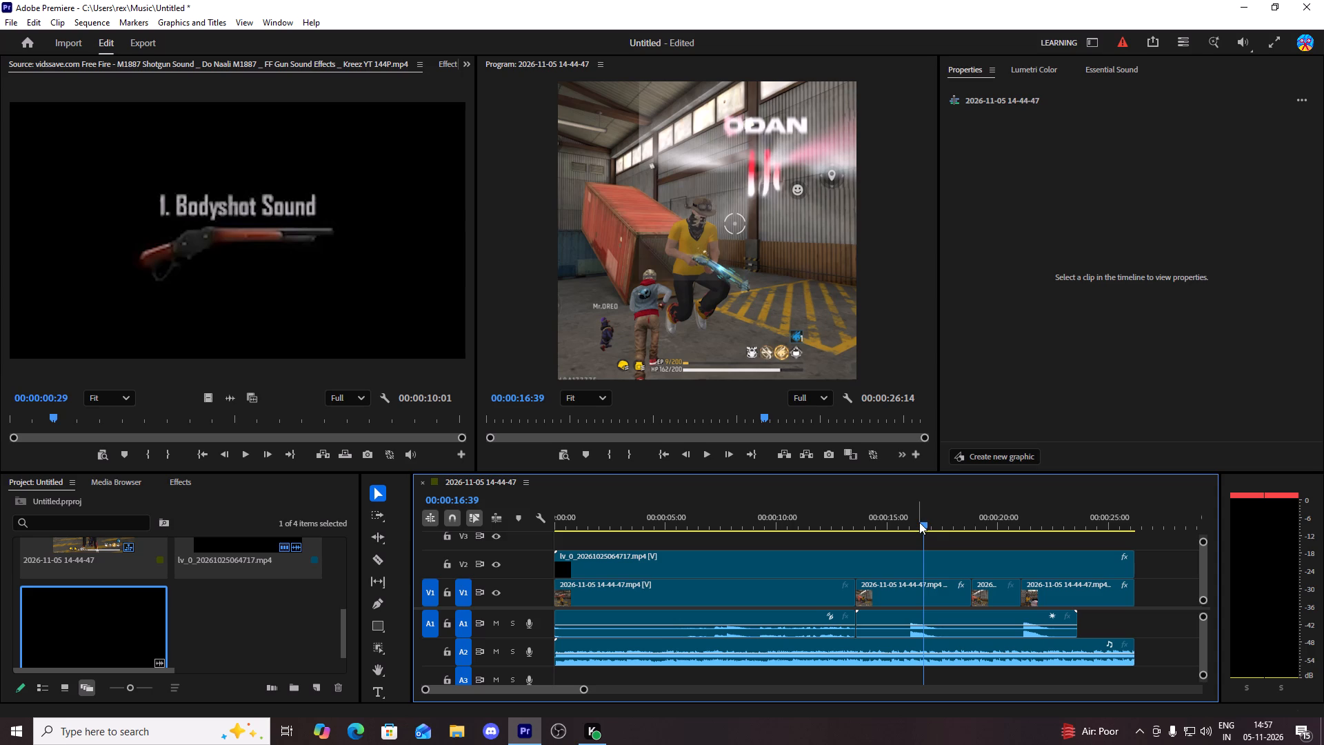
pyautogui.moveTo(924, 526); pyautogui.dragTo(909, 534)
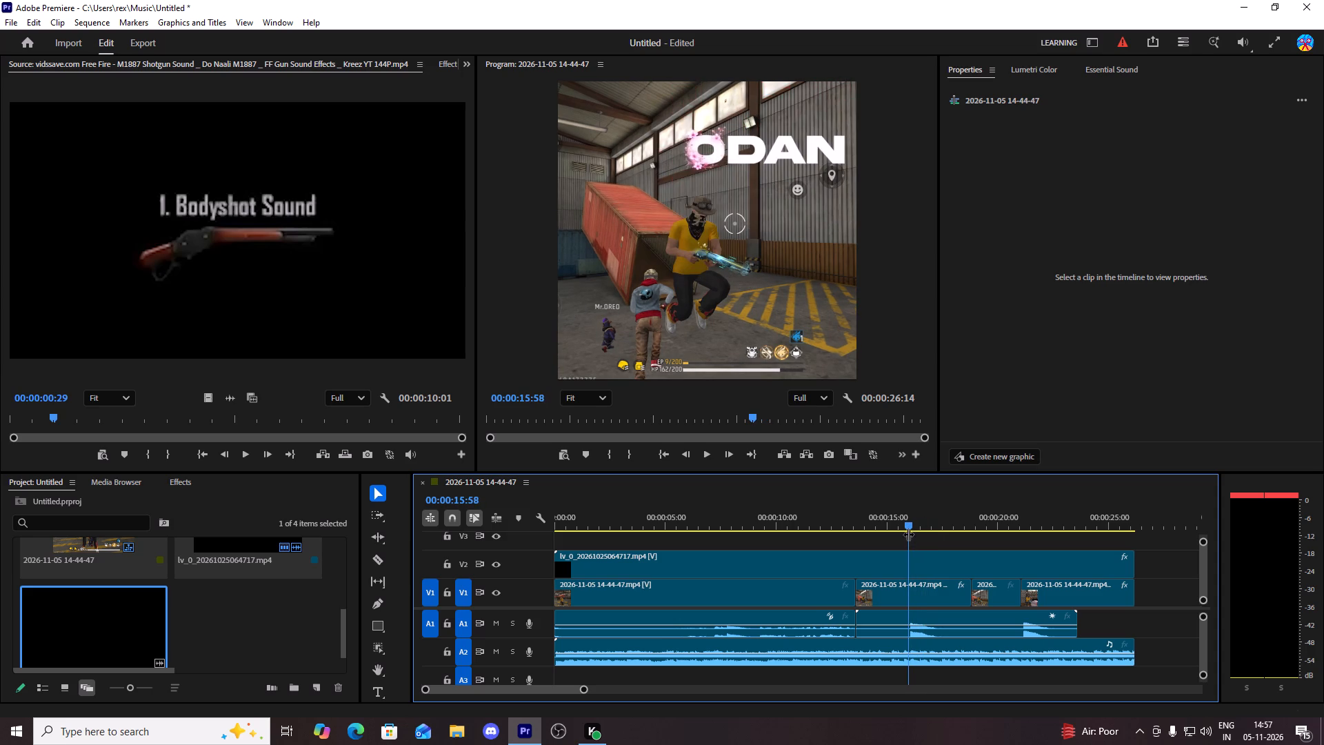
pyautogui.click(888, 623)
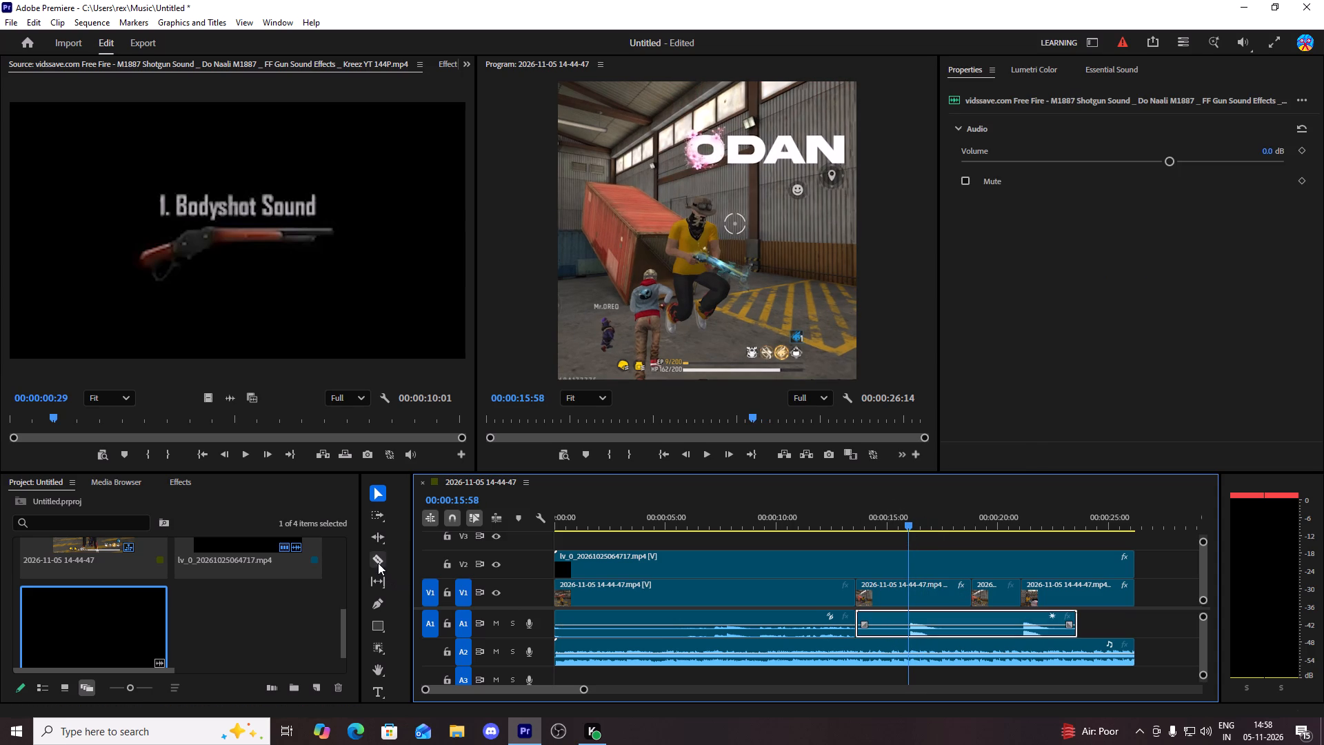
pyautogui.click(378, 563)
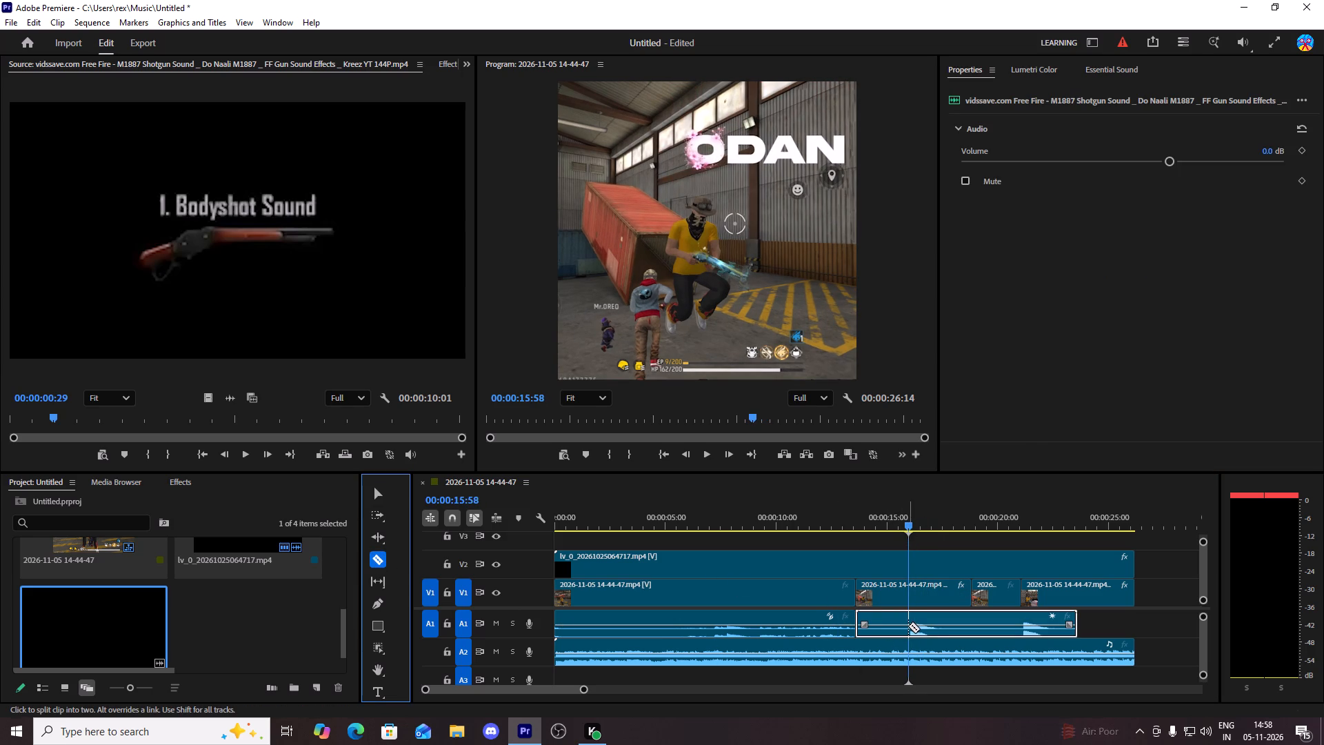
pyautogui.click(908, 626)
pyautogui.click(952, 625)
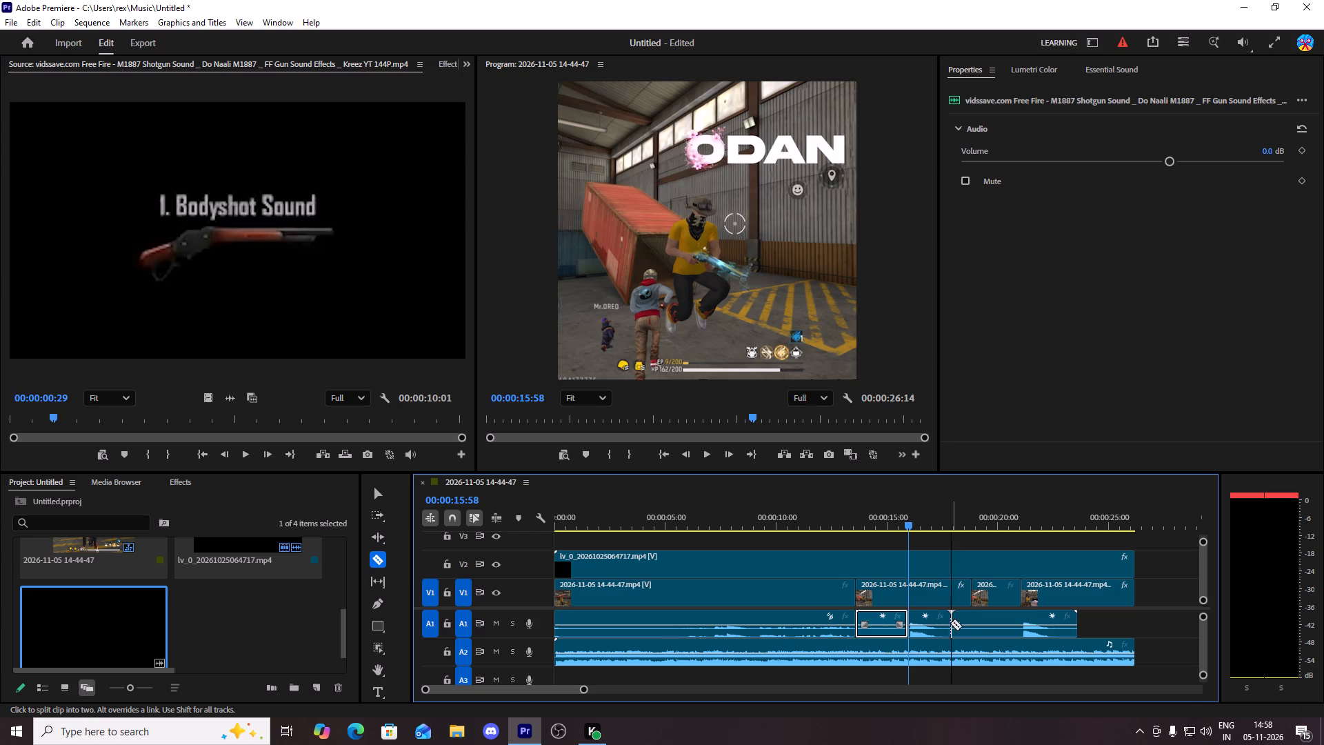
pyautogui.click(377, 488)
pyautogui.click(880, 628)
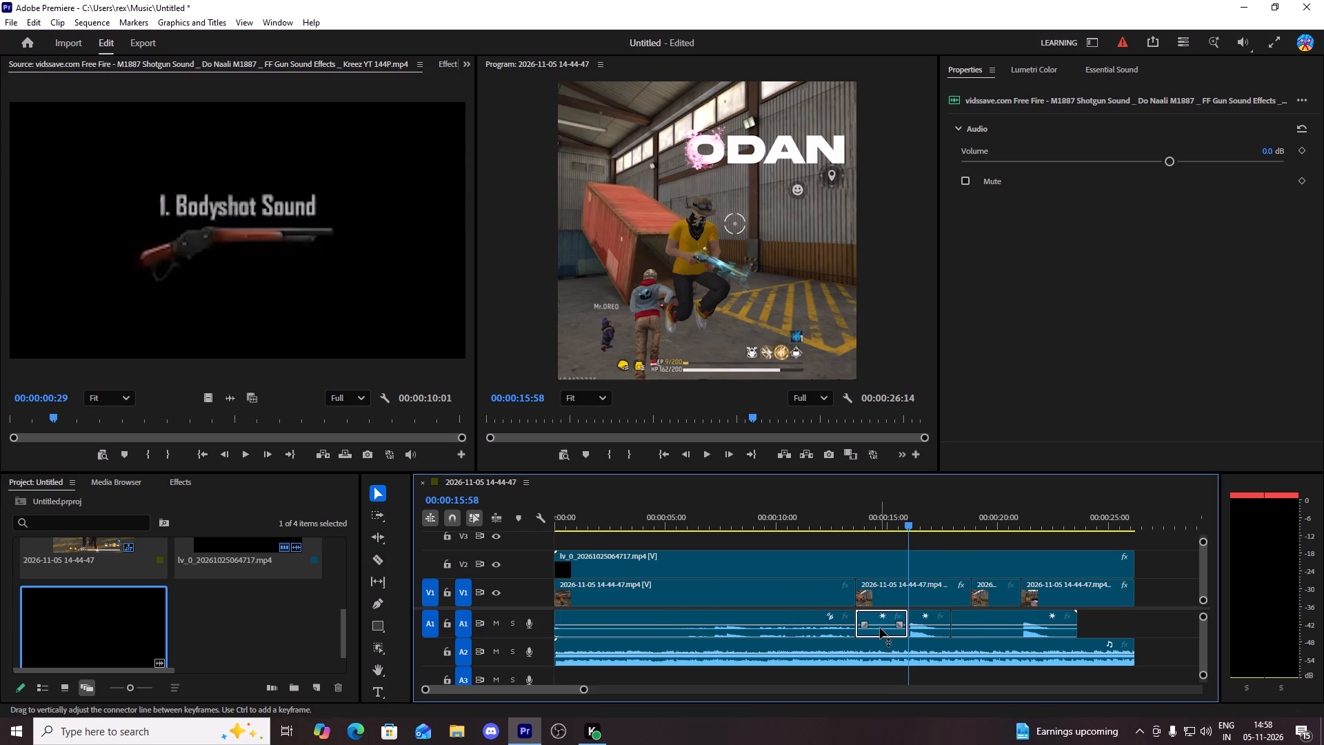
pyautogui.press('Delete')
pyautogui.click(991, 625)
pyautogui.press('Delete')
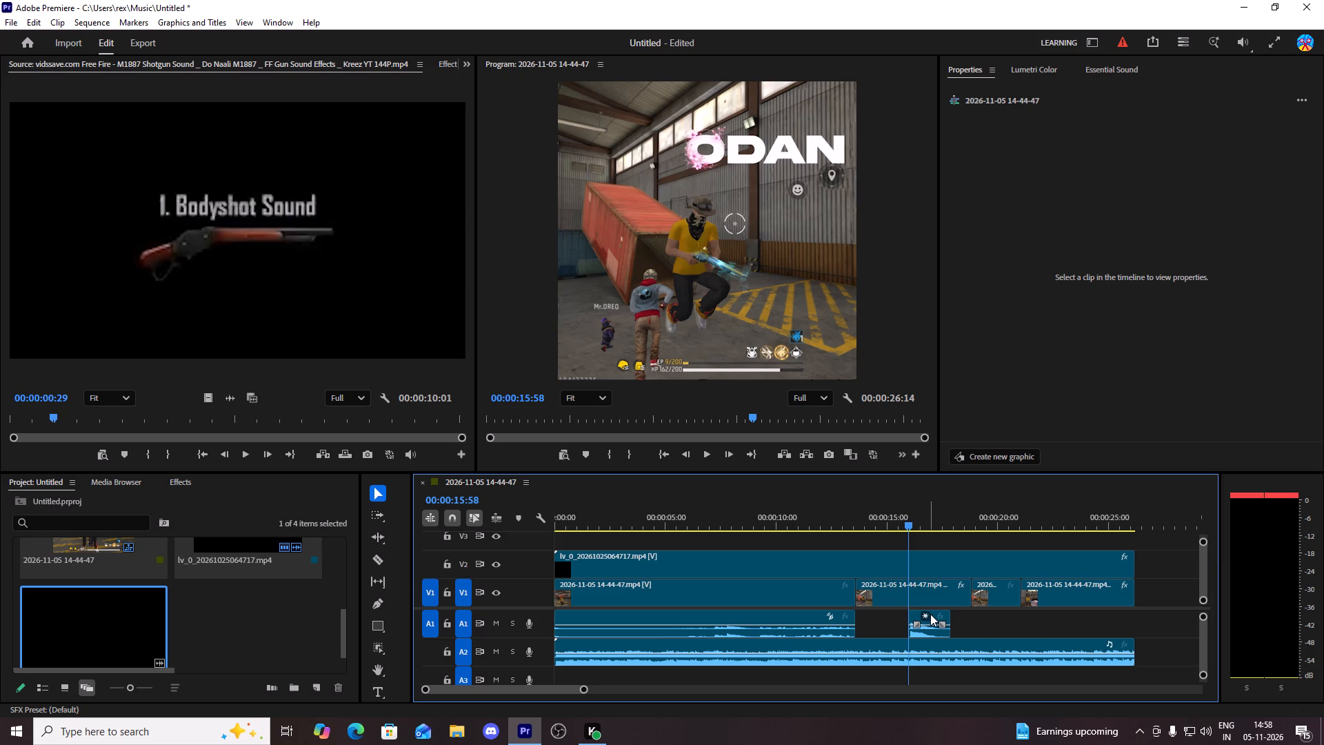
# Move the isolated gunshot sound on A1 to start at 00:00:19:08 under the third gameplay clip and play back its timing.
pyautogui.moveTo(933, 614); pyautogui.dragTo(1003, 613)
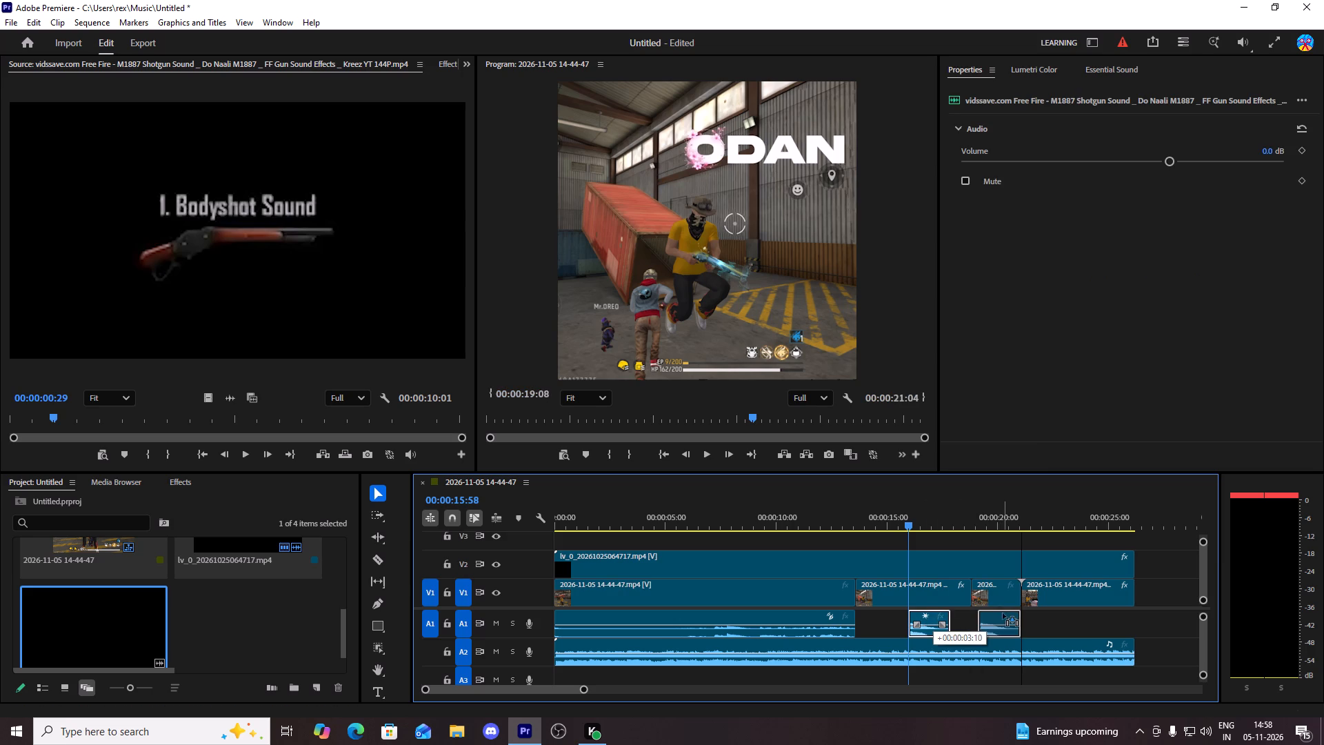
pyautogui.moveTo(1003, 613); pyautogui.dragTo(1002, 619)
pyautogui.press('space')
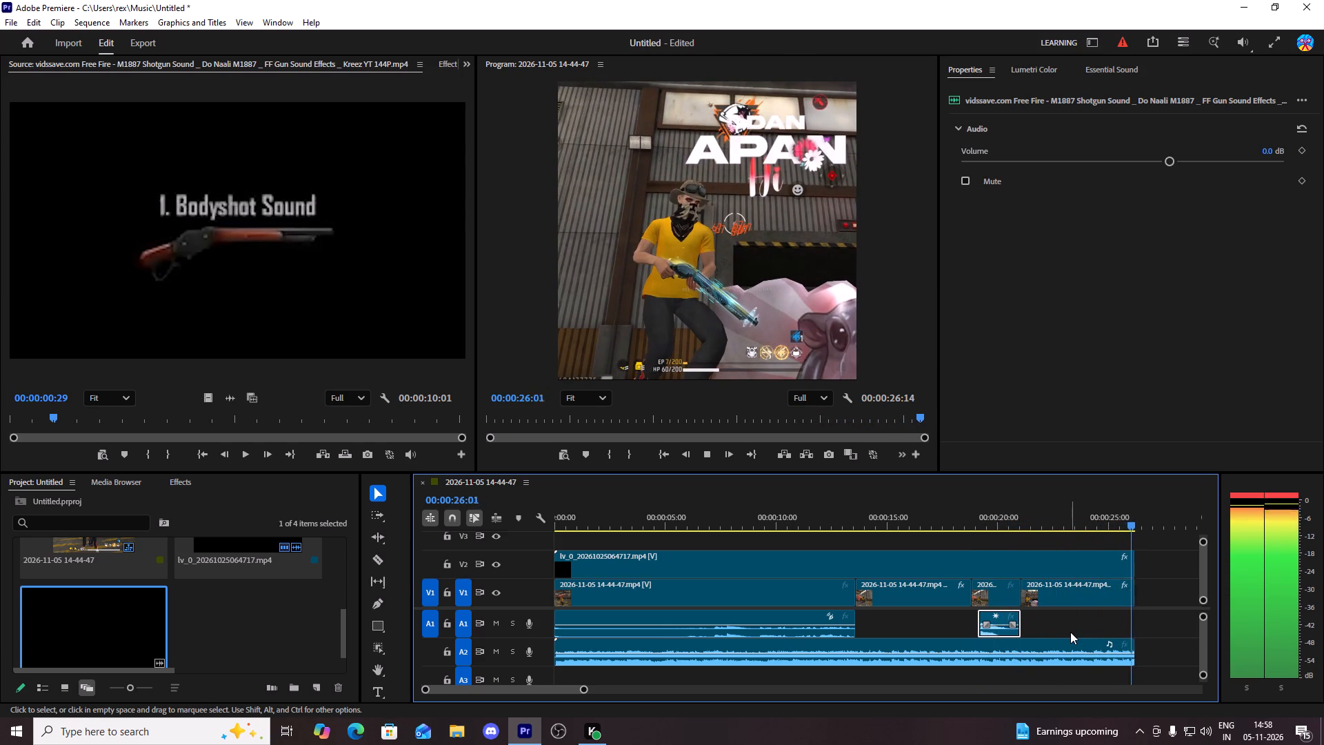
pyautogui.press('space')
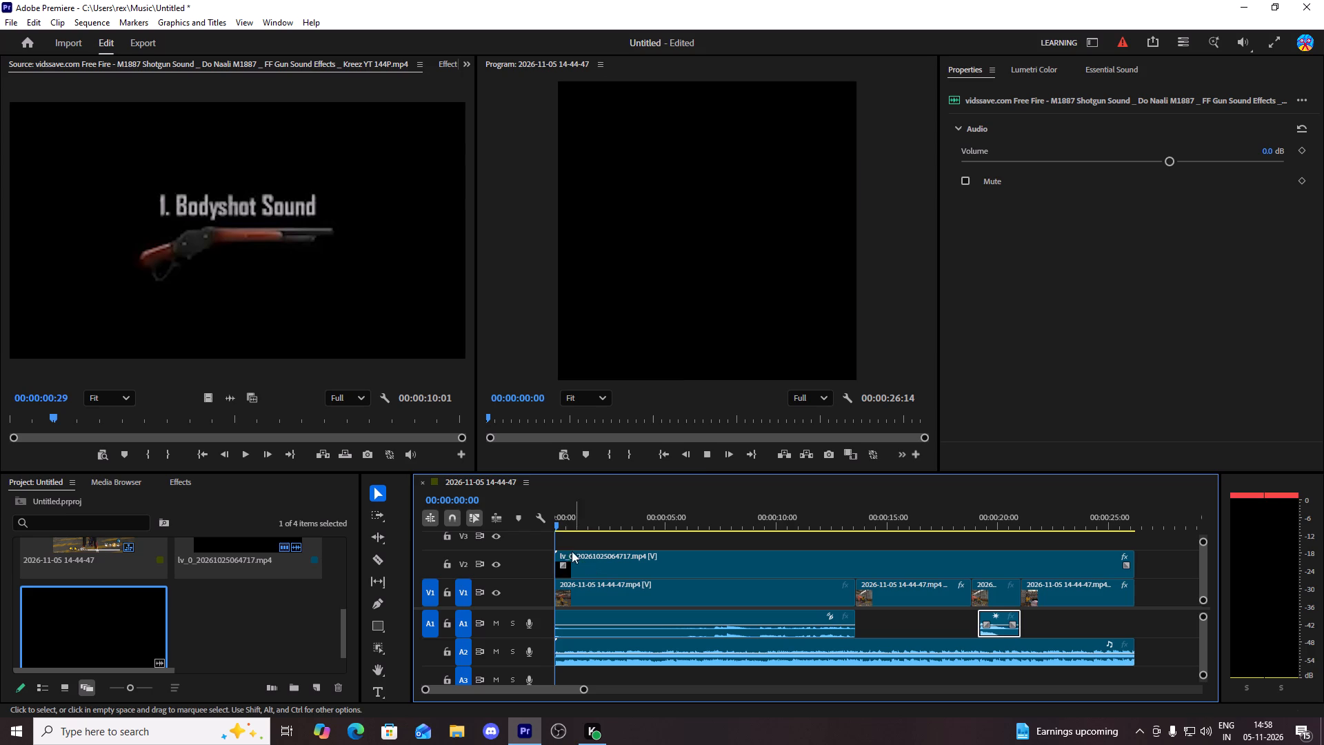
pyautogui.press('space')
# Find the frame of the shot and move the gunshot sound on A1 to start there, at 00:00:20:04, checking it in playback.
pyautogui.moveTo(556, 525); pyautogui.dragTo(980, 563)
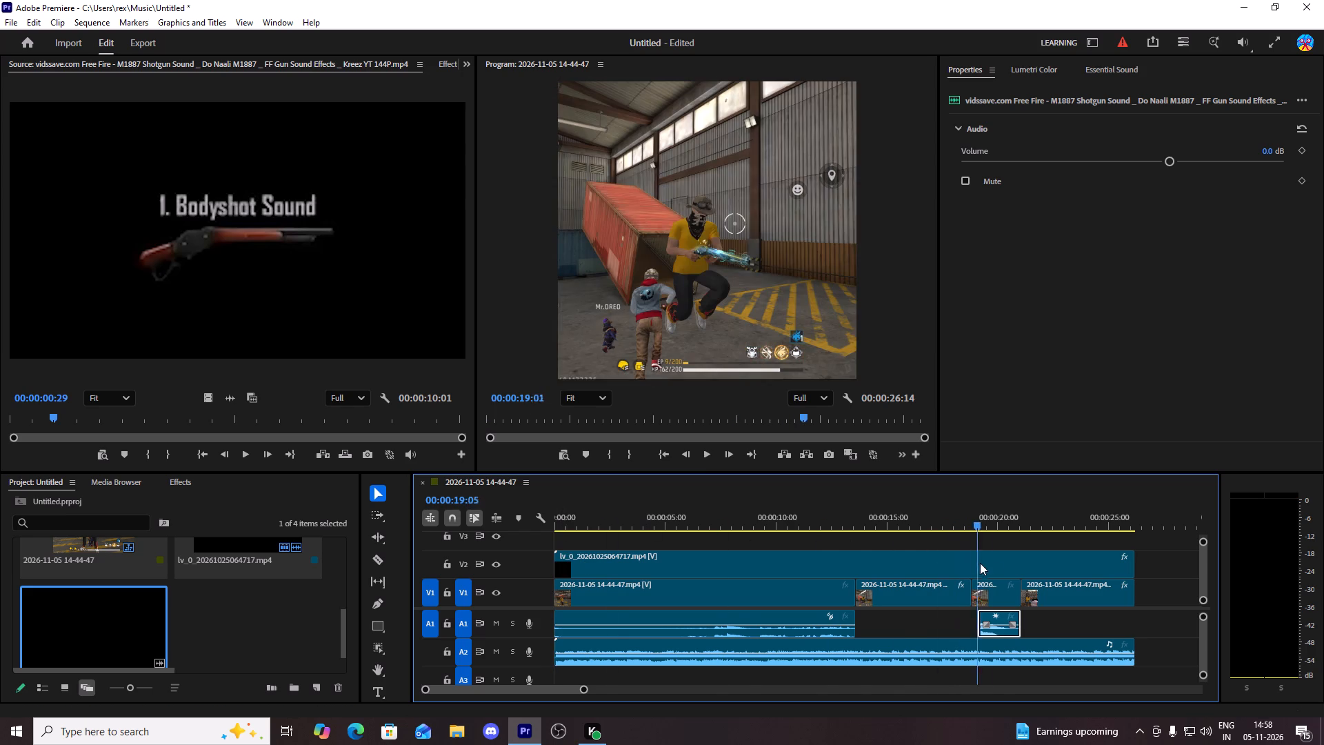
pyautogui.moveTo(980, 563); pyautogui.dragTo(1003, 571)
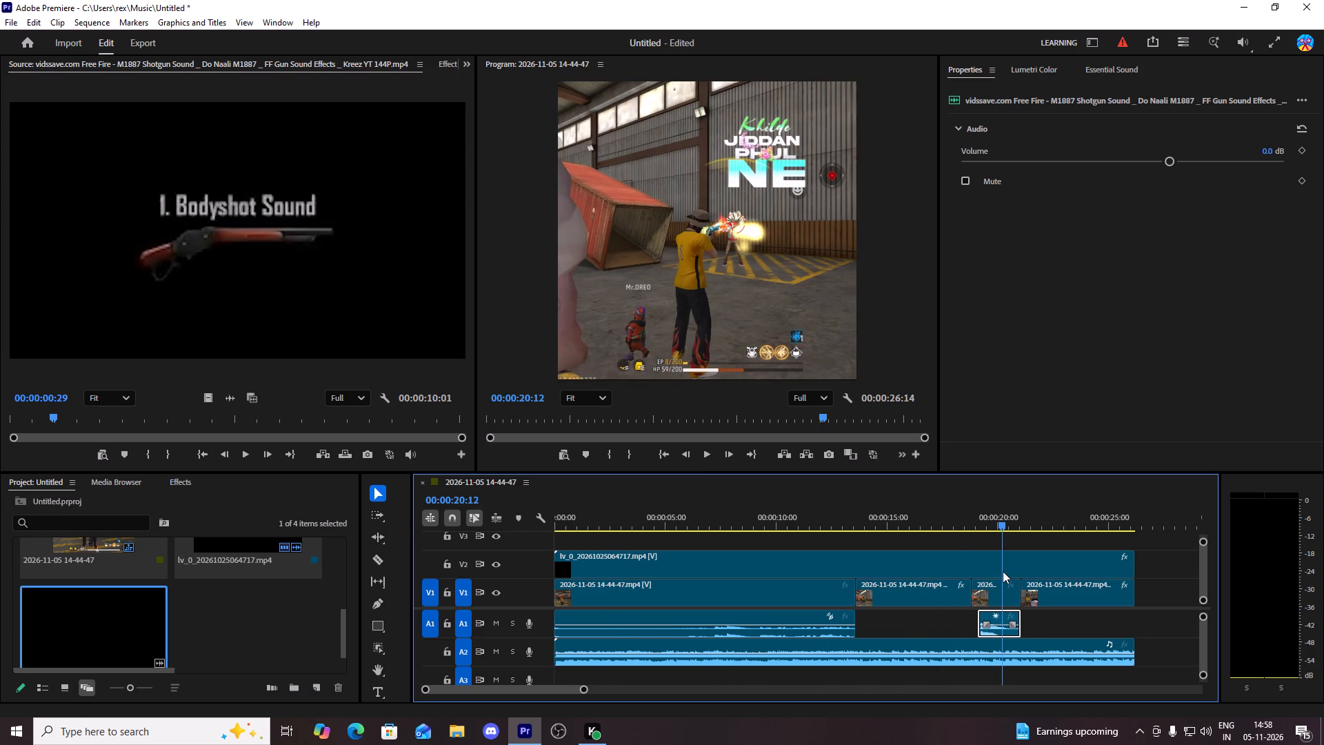
pyautogui.moveTo(1003, 571); pyautogui.dragTo(1003, 571)
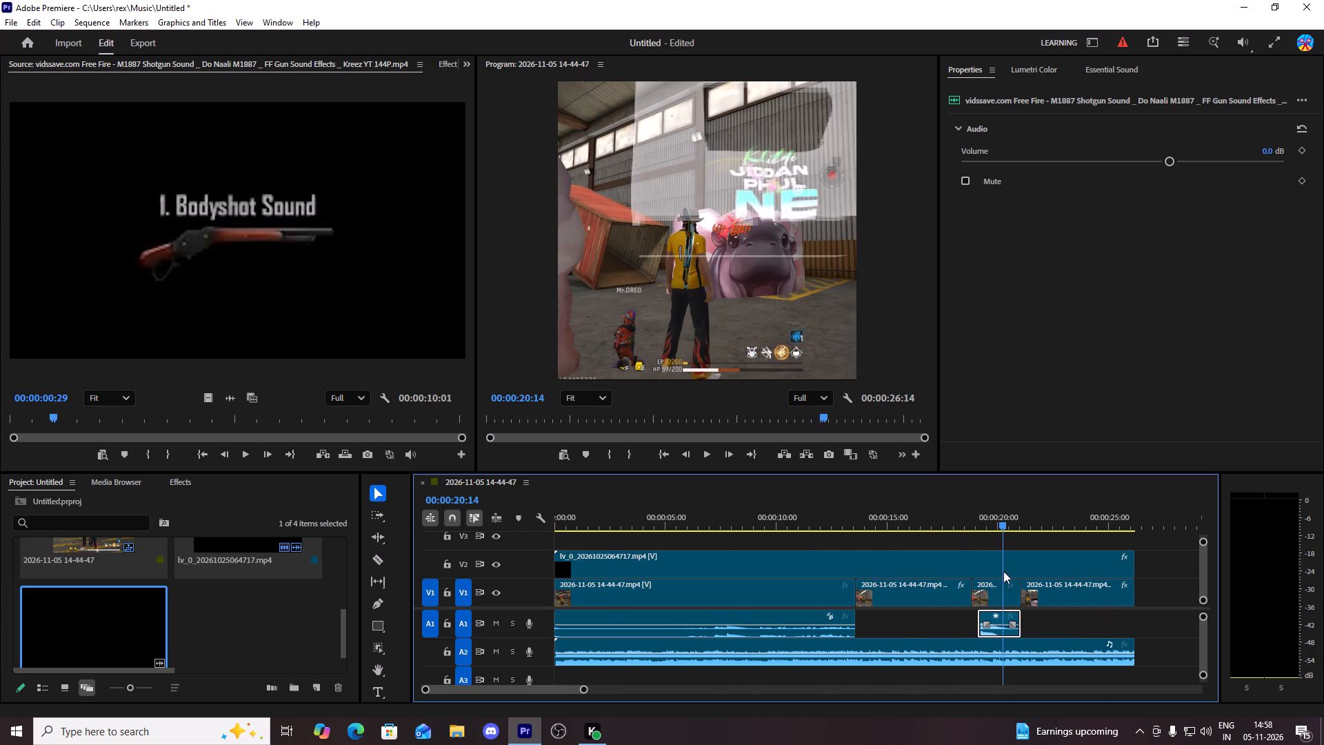
pyautogui.moveTo(1003, 571); pyautogui.dragTo(1001, 572)
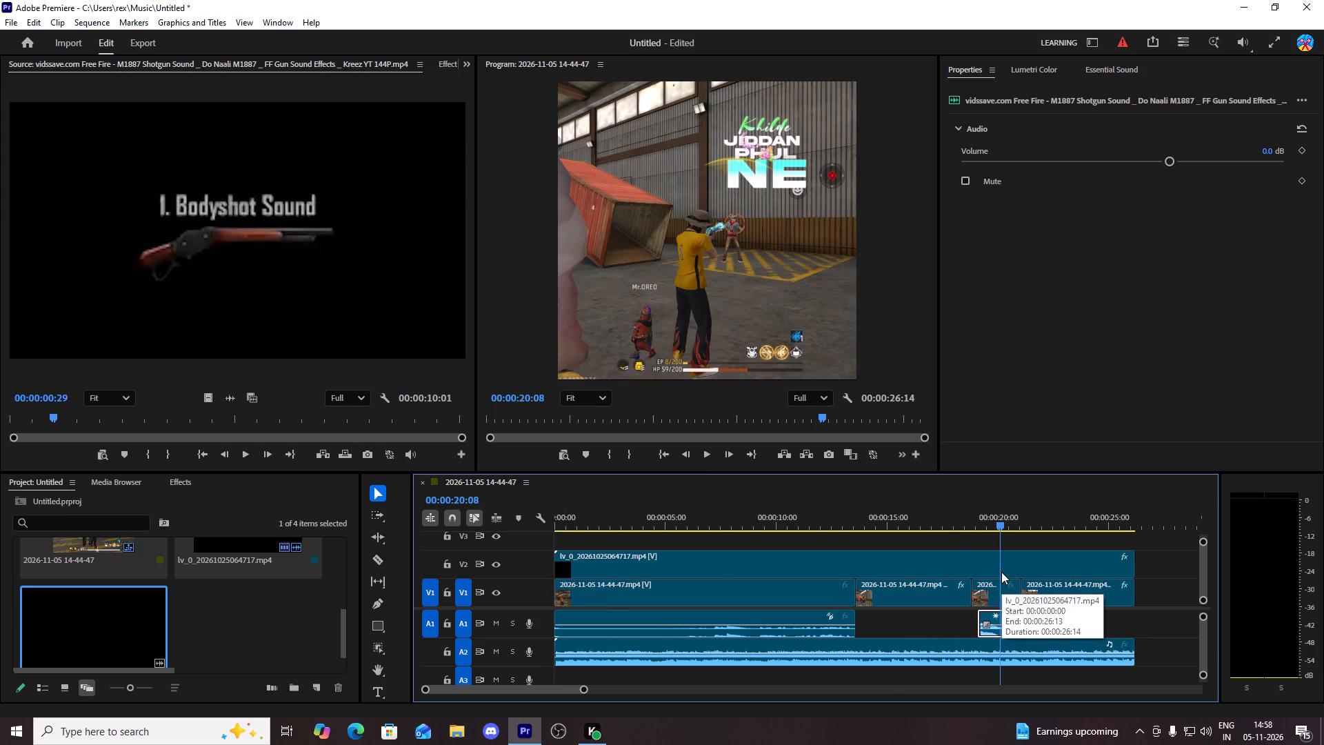
pyautogui.moveTo(1001, 572); pyautogui.dragTo(1000, 573)
pyautogui.moveTo(1001, 617); pyautogui.dragTo(1007, 617)
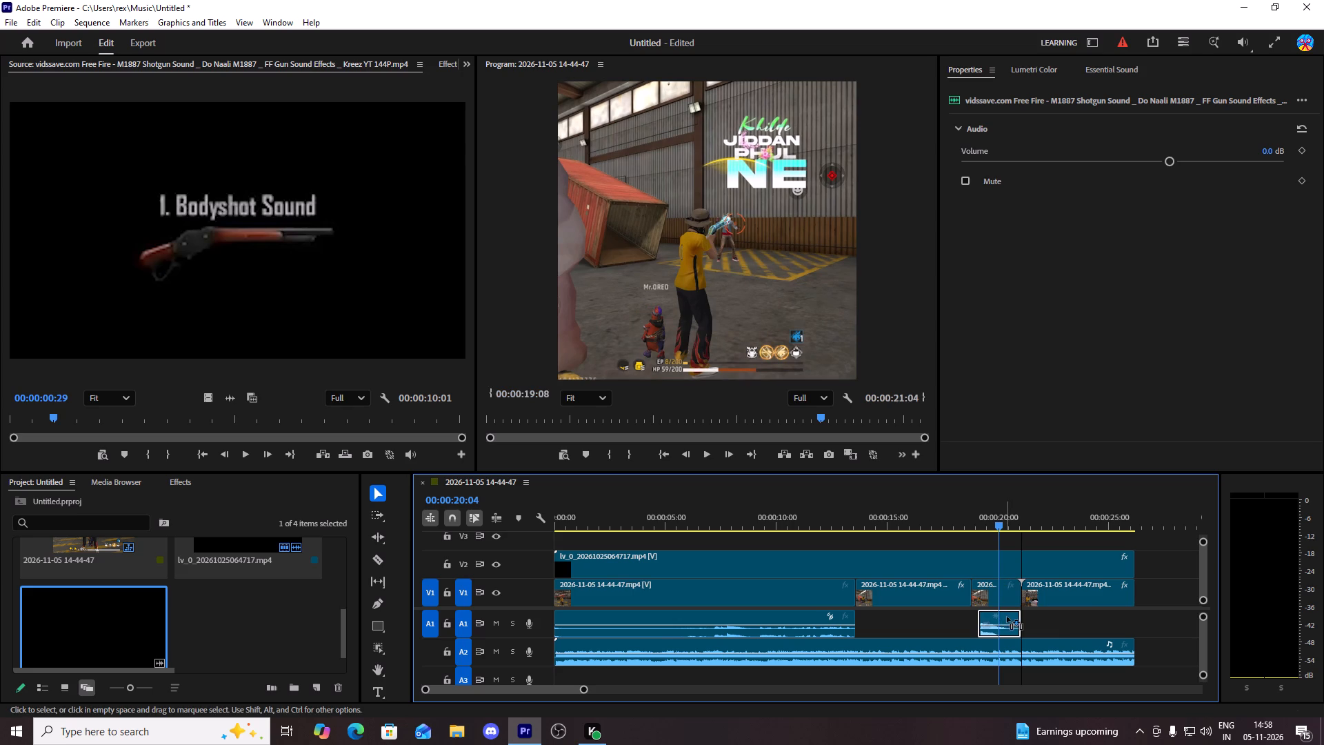
pyautogui.moveTo(1007, 617); pyautogui.dragTo(1016, 620)
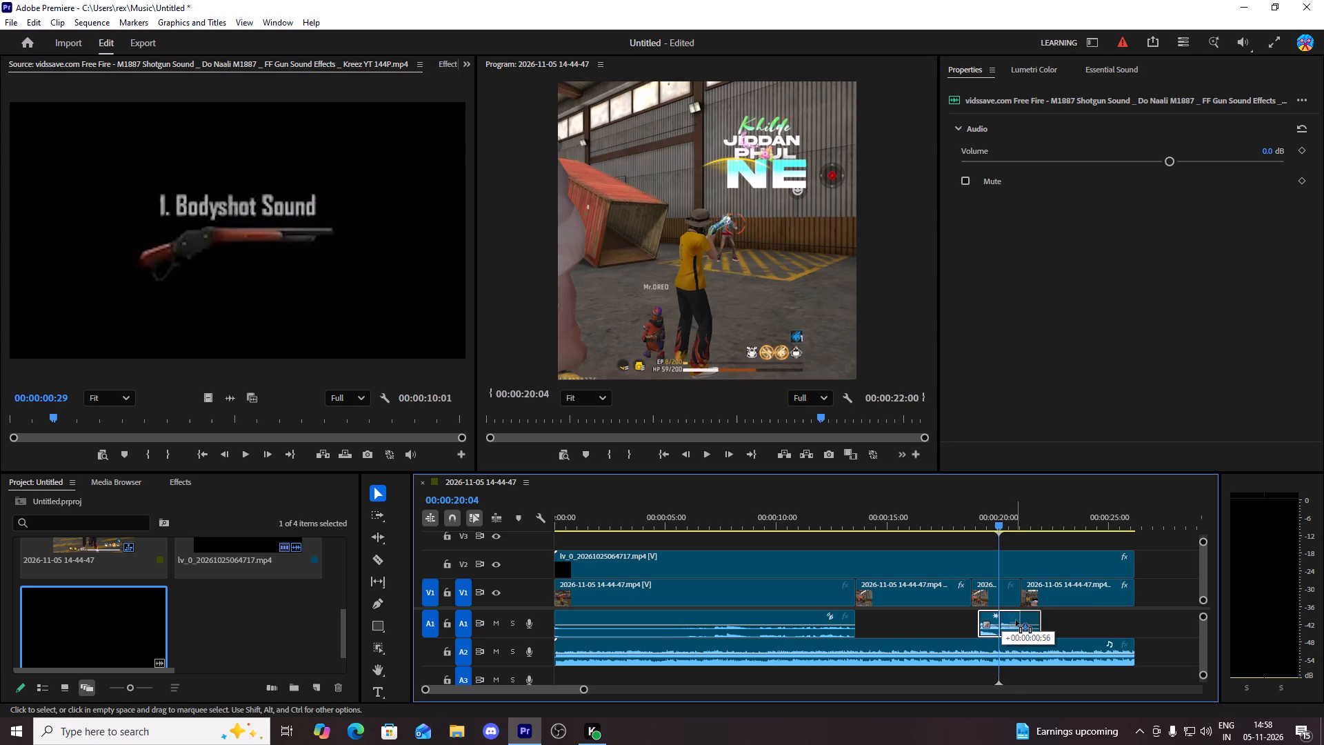
pyautogui.moveTo(1016, 620); pyautogui.dragTo(1014, 619)
pyautogui.moveTo(1014, 619); pyautogui.dragTo(1014, 619)
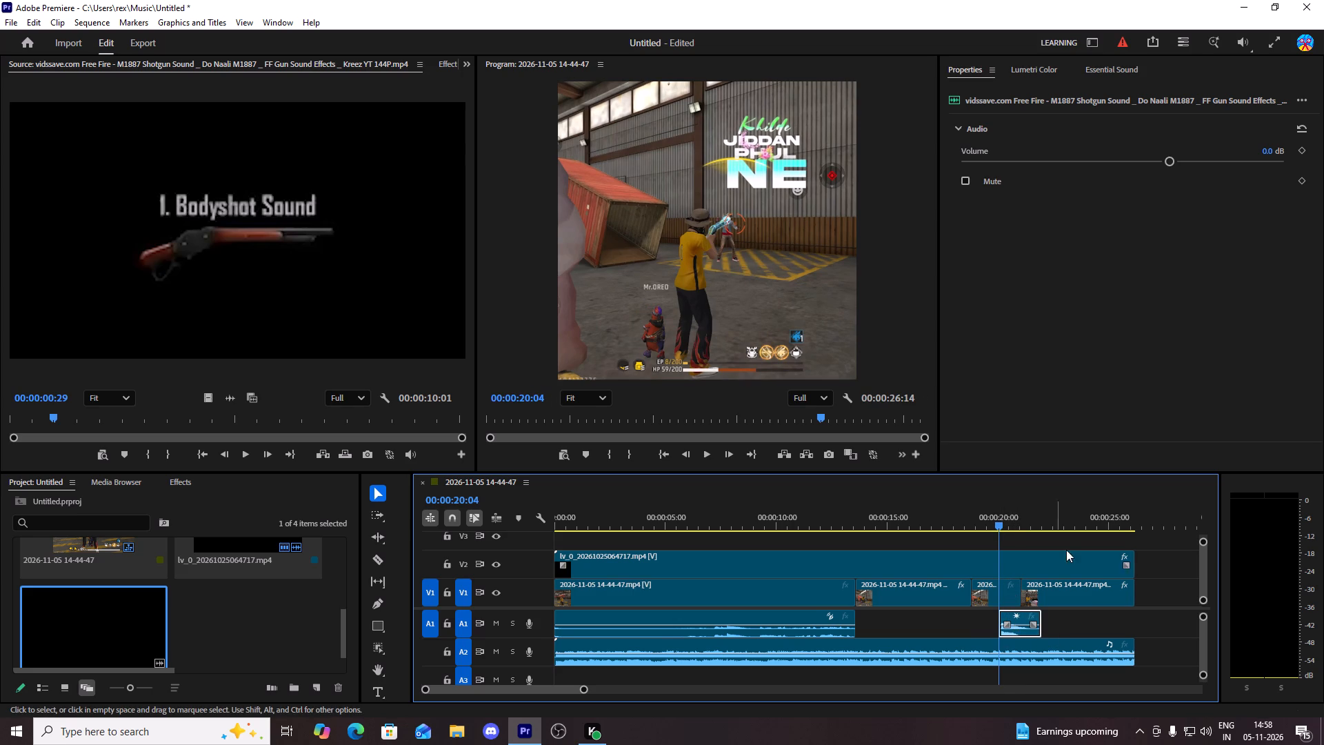
pyautogui.press('space')
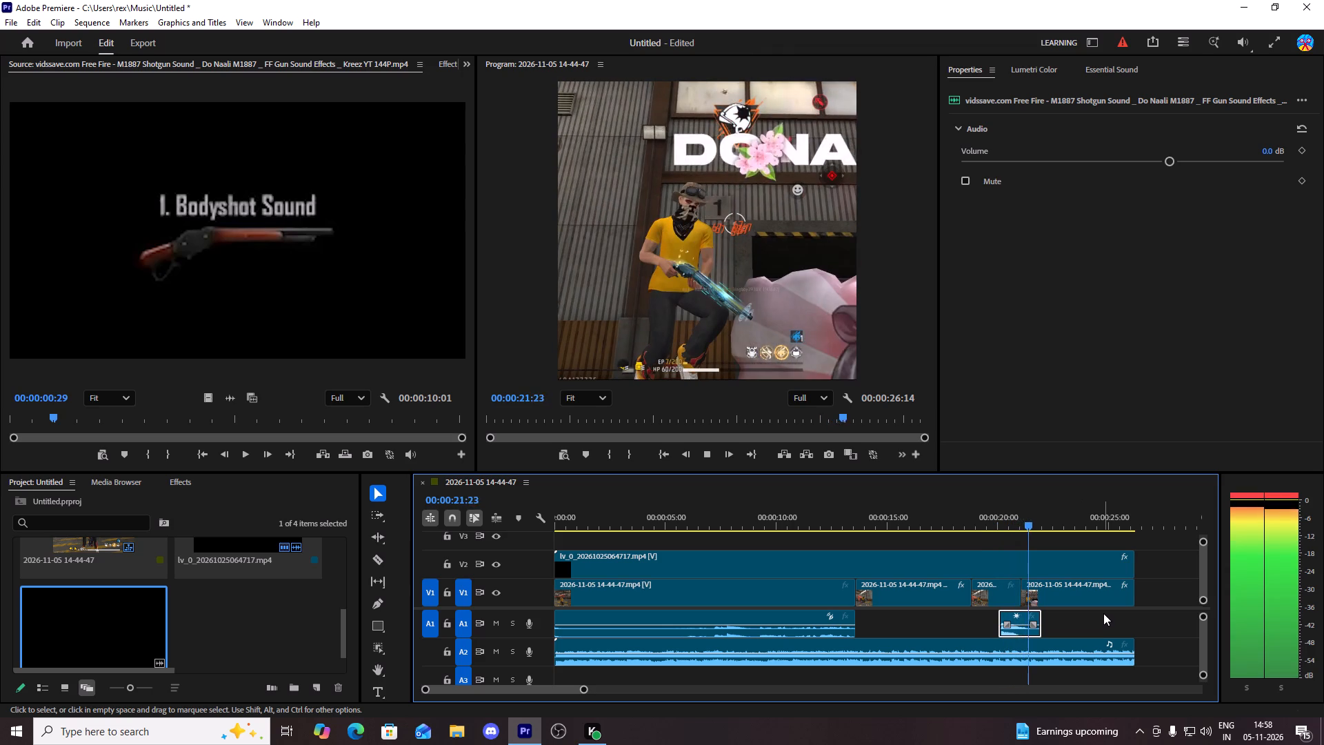
pyautogui.press('space')
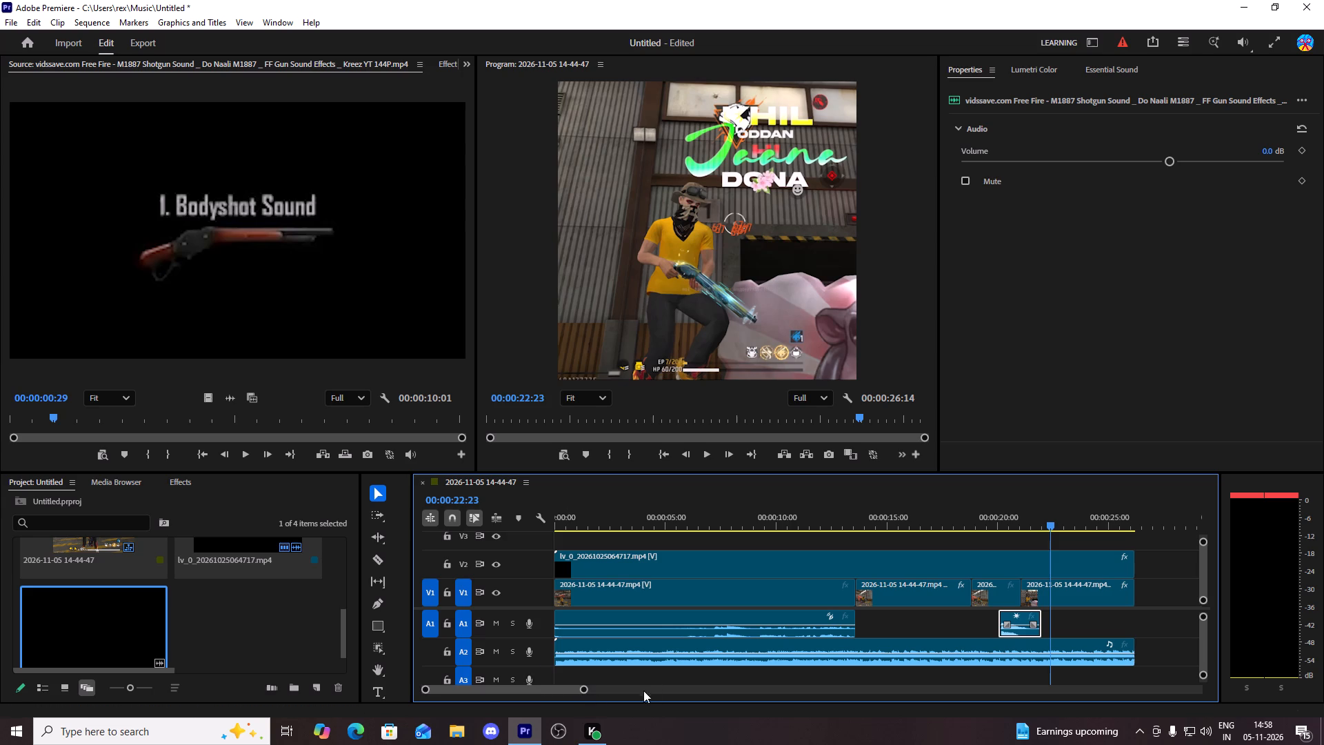
# Create an adjustment layer of 1080 x 1080 at 60 fps with square pixels in the project.
pyautogui.moveTo(585, 691); pyautogui.dragTo(632, 704)
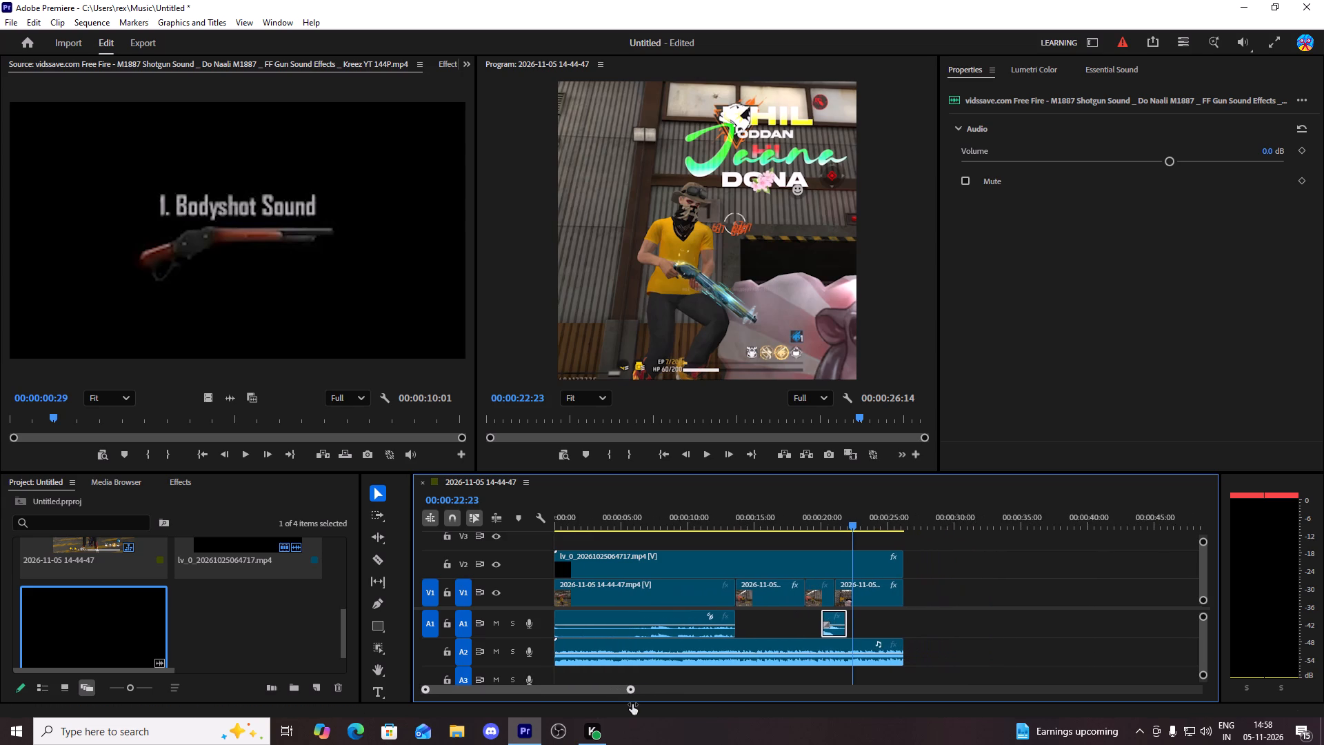
pyautogui.moveTo(632, 704); pyautogui.dragTo(631, 704)
pyautogui.moveTo(629, 691); pyautogui.dragTo(621, 692)
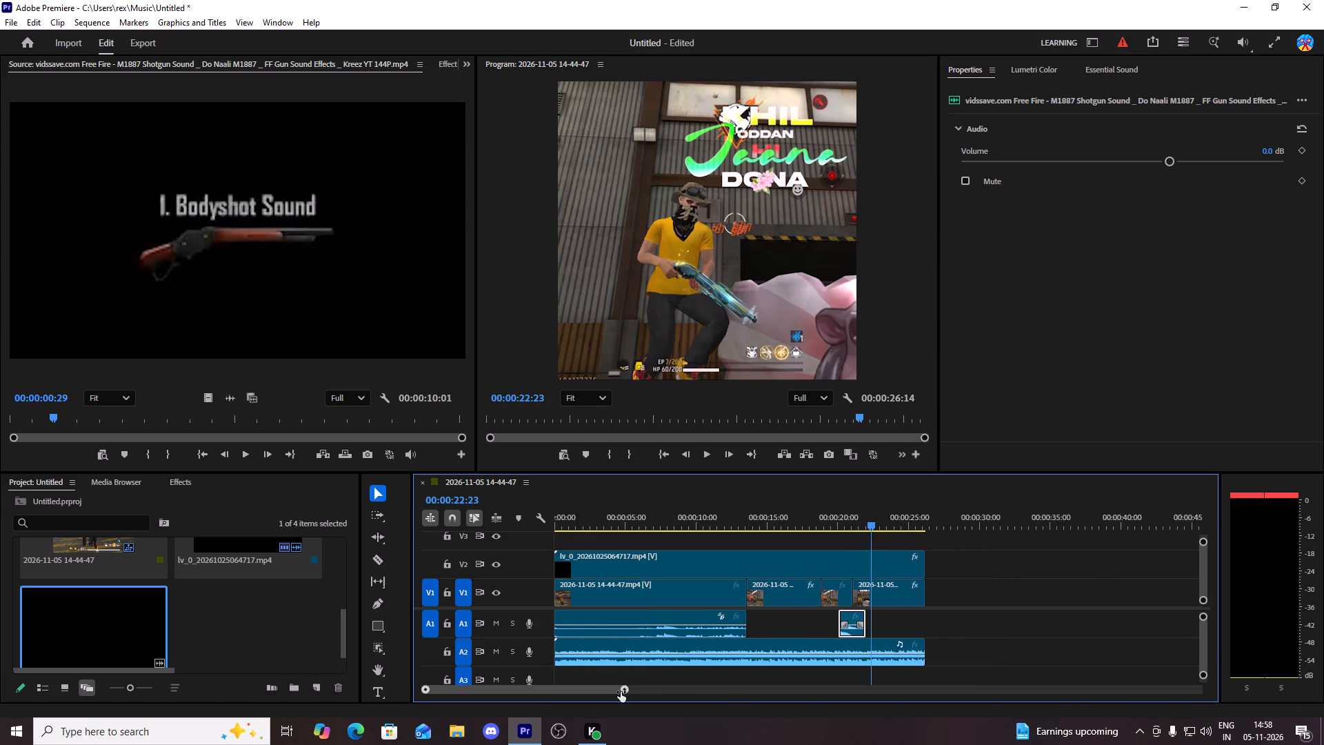
pyautogui.moveTo(621, 692); pyautogui.dragTo(687, 698)
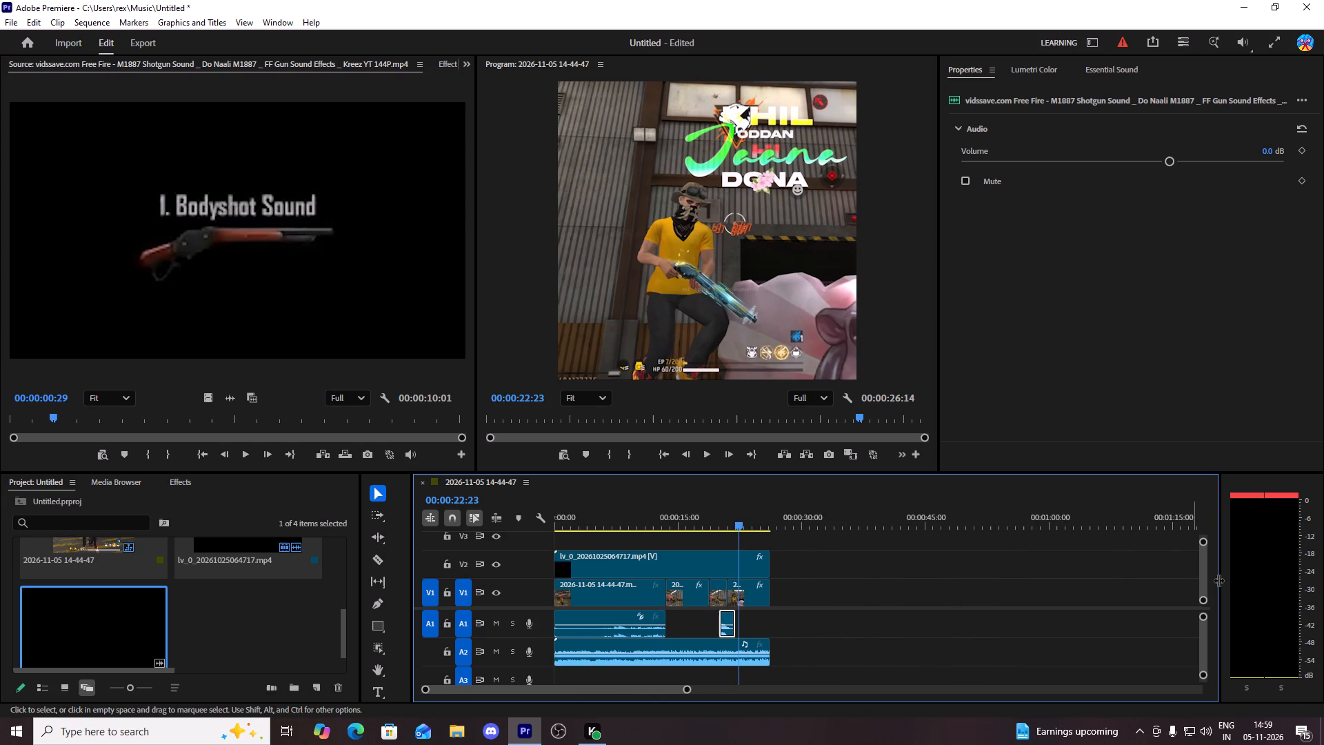
pyautogui.click(1203, 579)
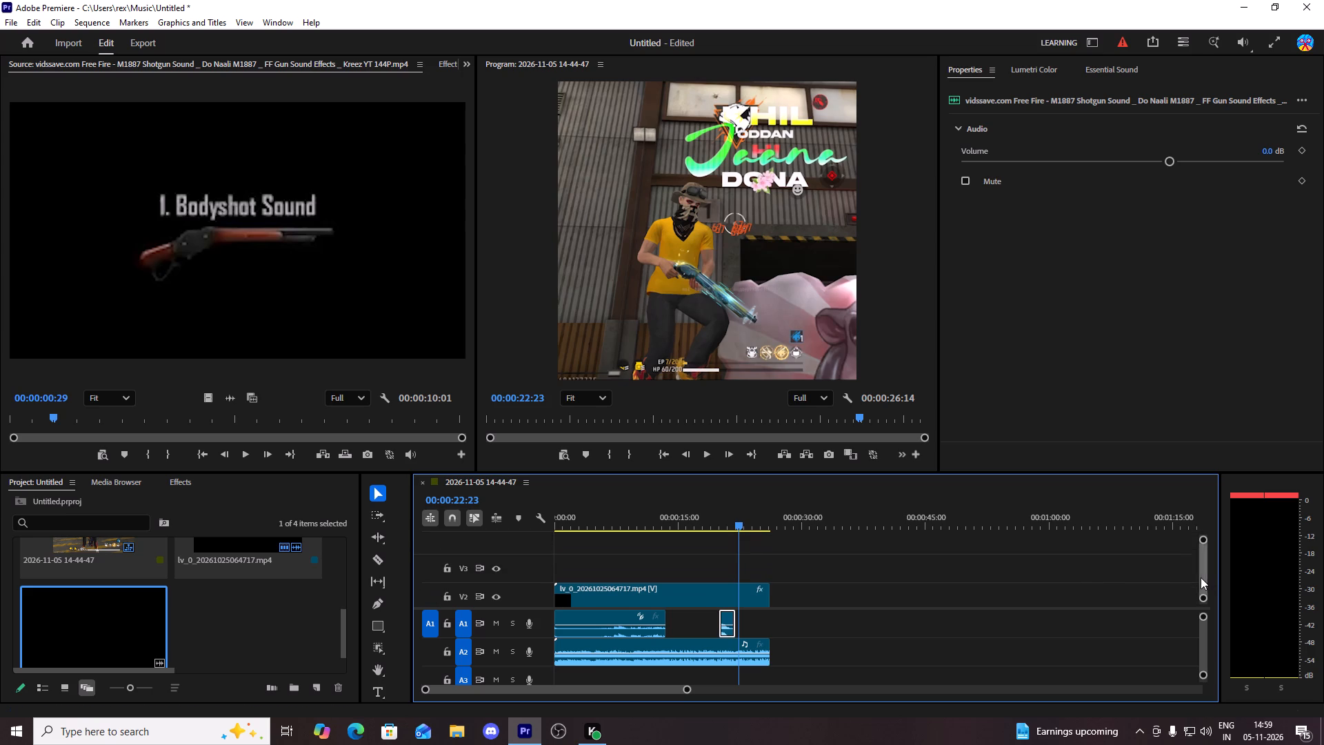
pyautogui.rightClick(210, 620)
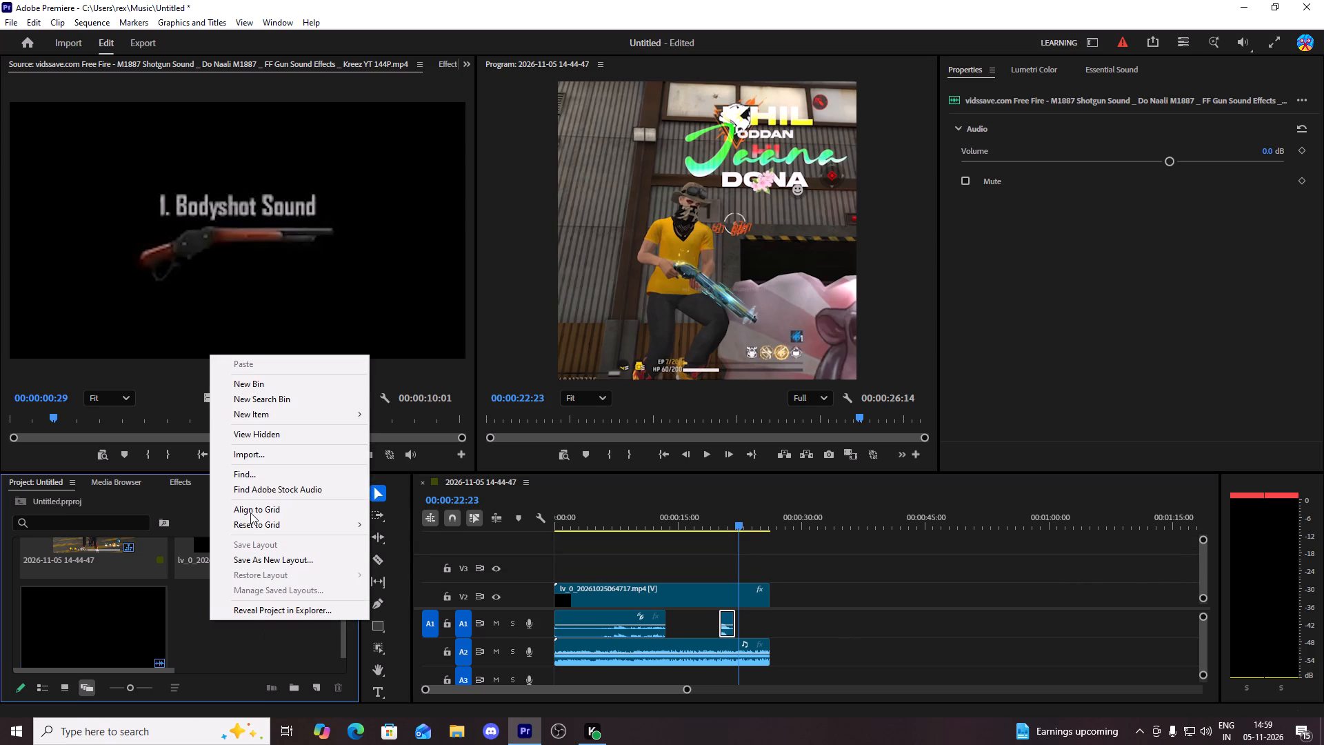
pyautogui.click(403, 464)
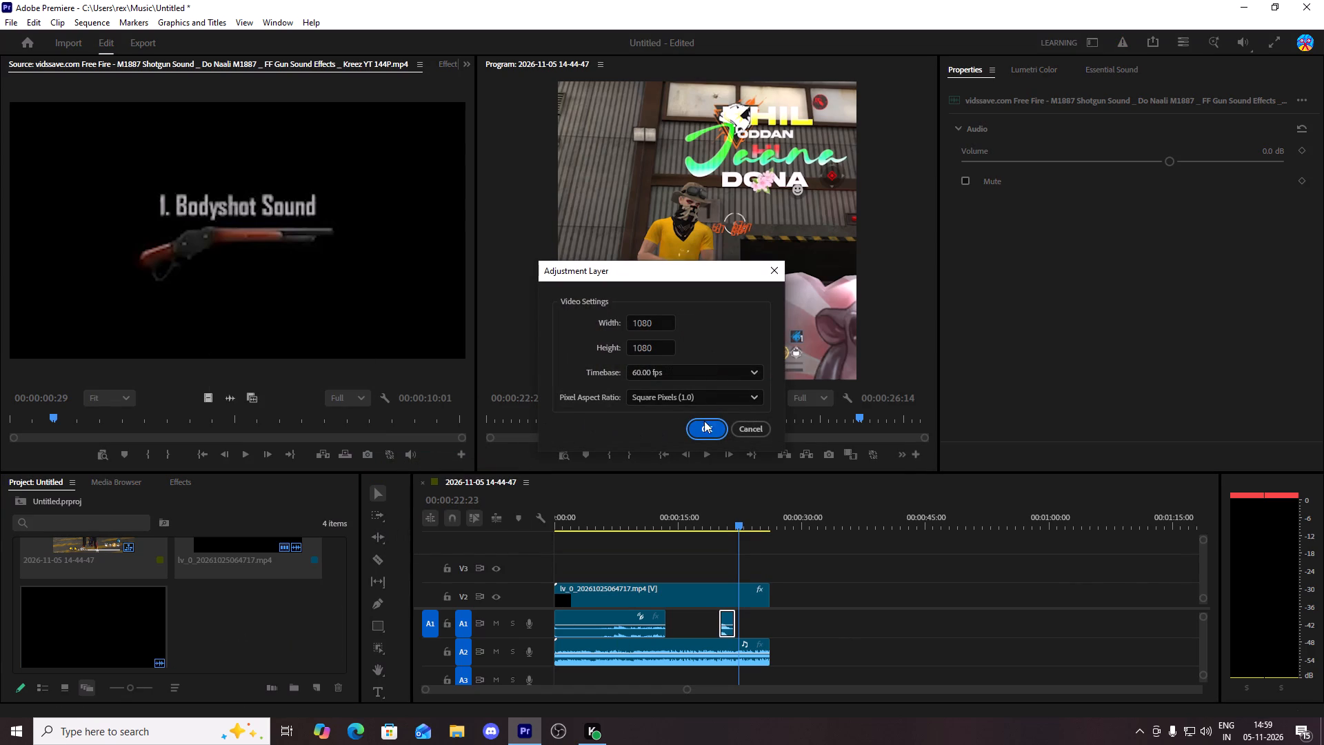
pyautogui.click(703, 424)
# Place the adjustment layer on V3 at the sequence start and extend it to the end of the lyrics overlay clip.
pyautogui.scroll(-10, 237, 613)
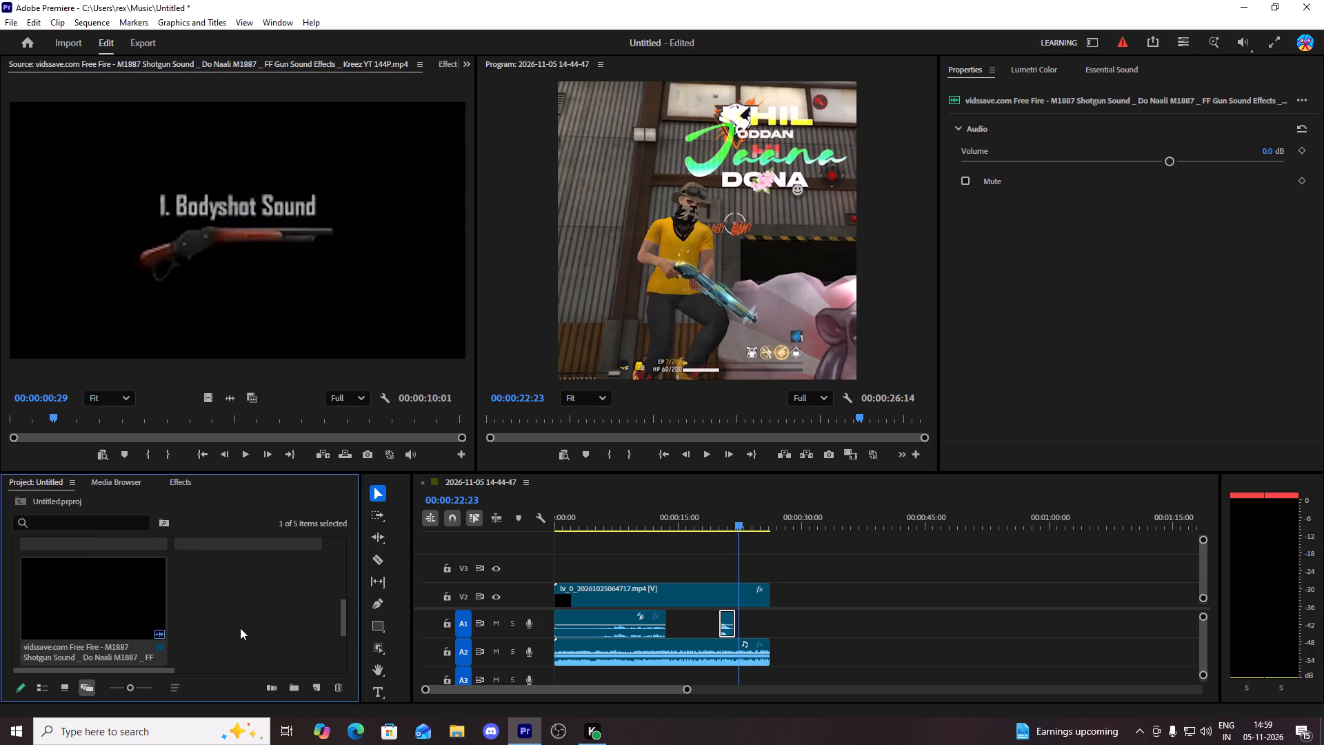
pyautogui.scroll(-14, 240, 628)
pyautogui.moveTo(110, 640); pyautogui.dragTo(570, 566)
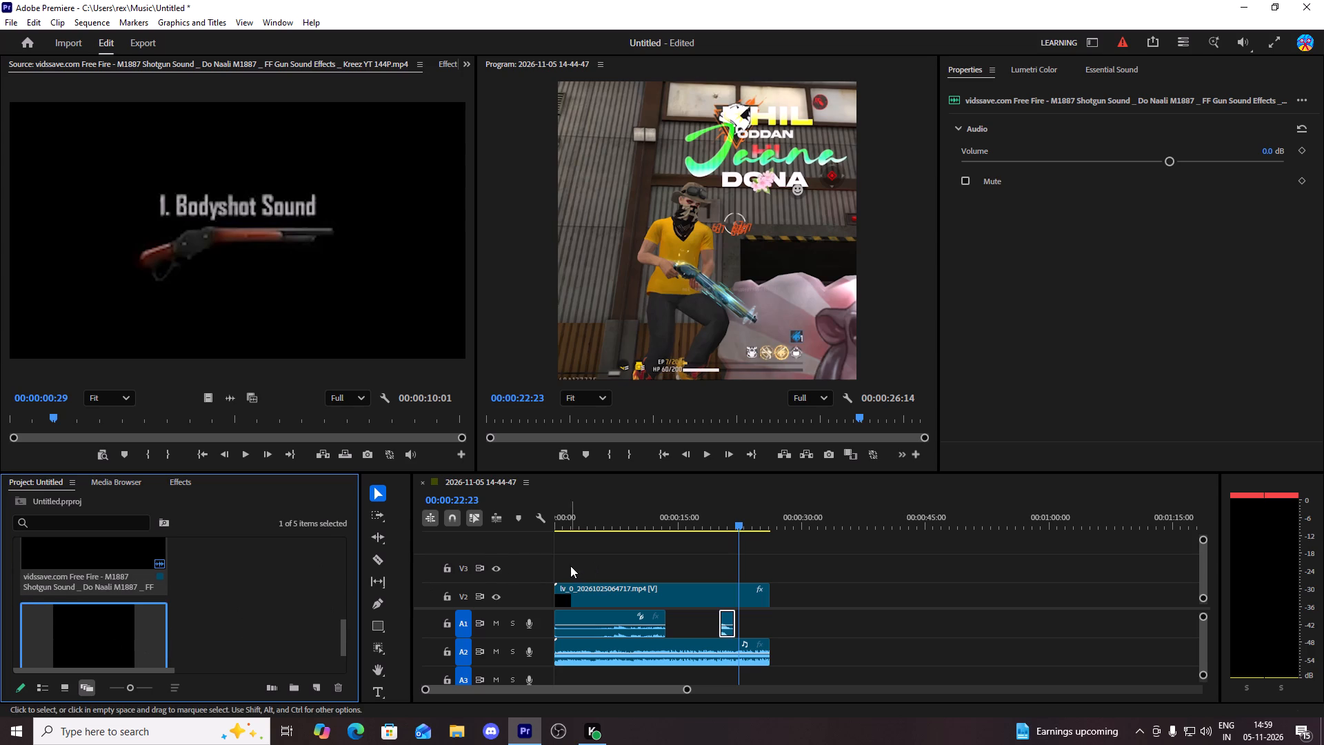
pyautogui.moveTo(570, 566); pyautogui.dragTo(569, 566)
pyautogui.moveTo(117, 637); pyautogui.dragTo(556, 567)
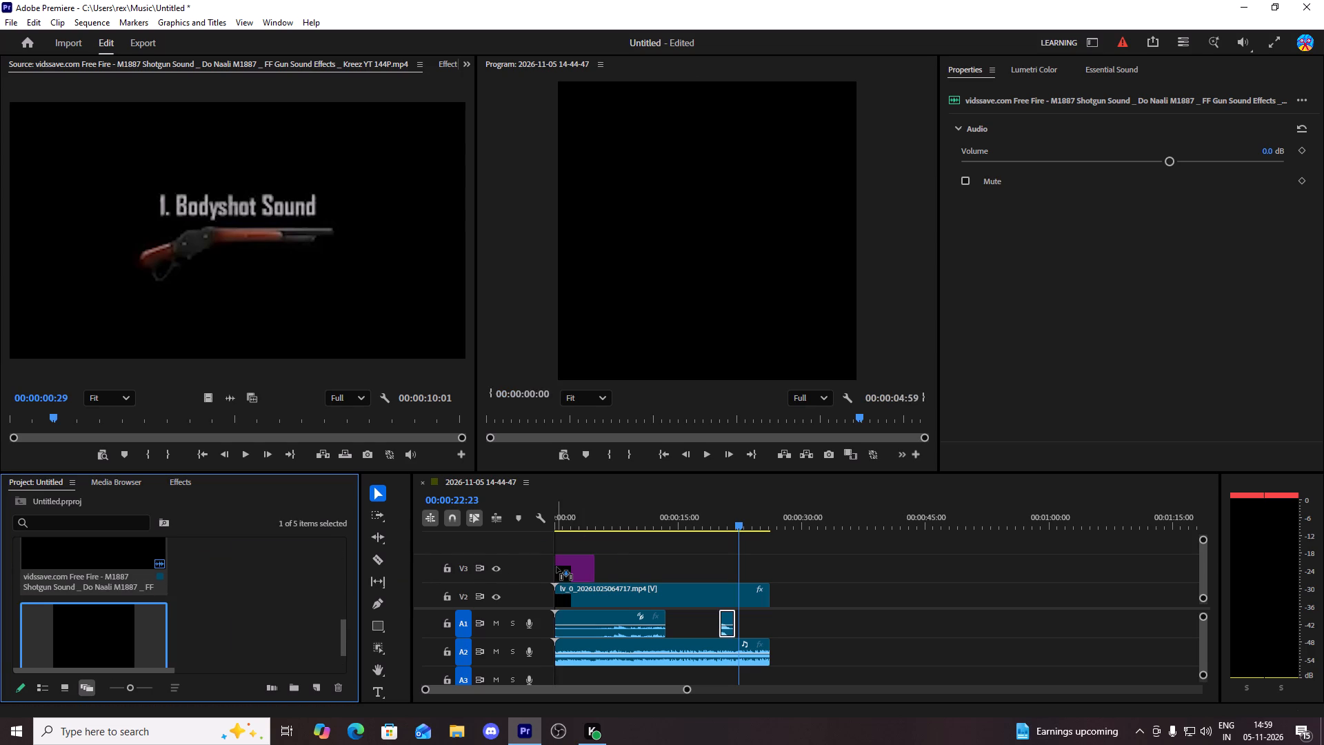
pyautogui.moveTo(556, 567); pyautogui.dragTo(553, 567)
pyautogui.moveTo(592, 566); pyautogui.dragTo(739, 572)
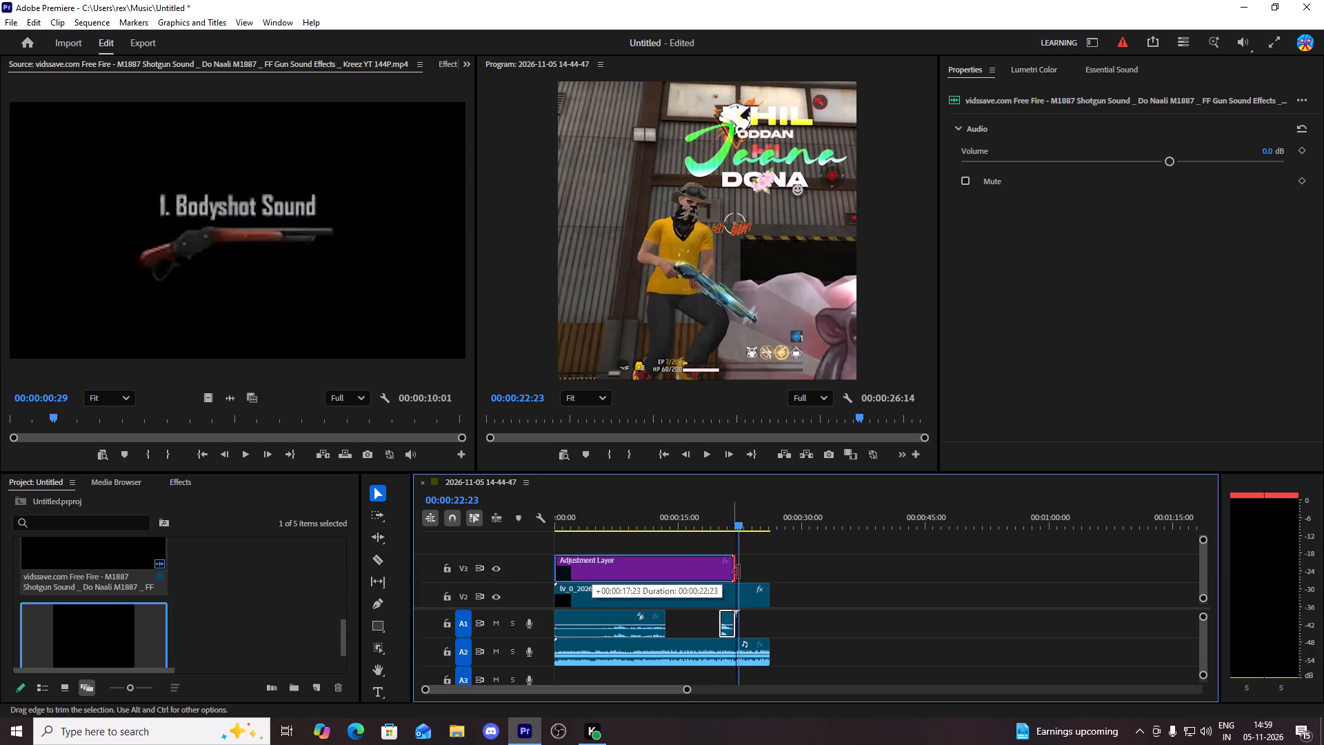
pyautogui.moveTo(739, 572); pyautogui.dragTo(766, 580)
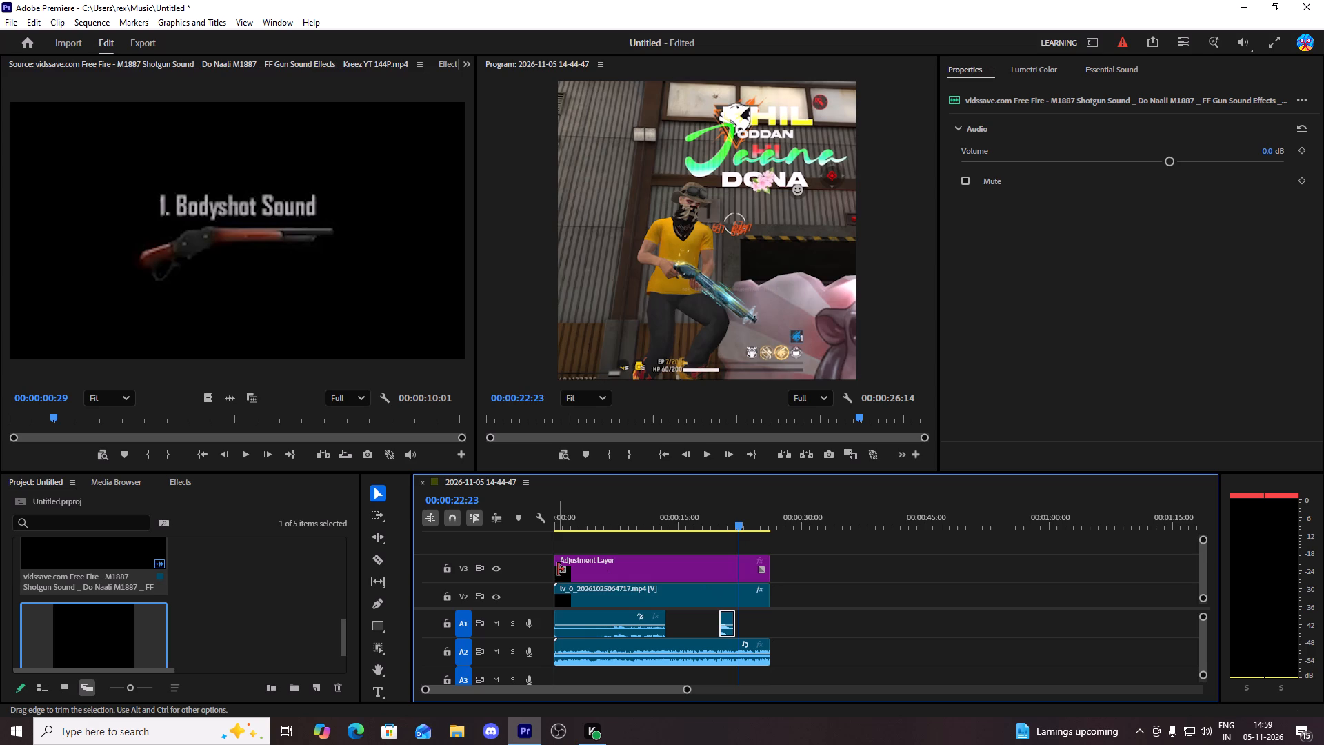
pyautogui.moveTo(558, 569); pyautogui.dragTo(543, 573)
# Set the adjustment layer's Lumetri Basic Correction Temperature to 5 and Saturation to 110.
pyautogui.click(617, 567)
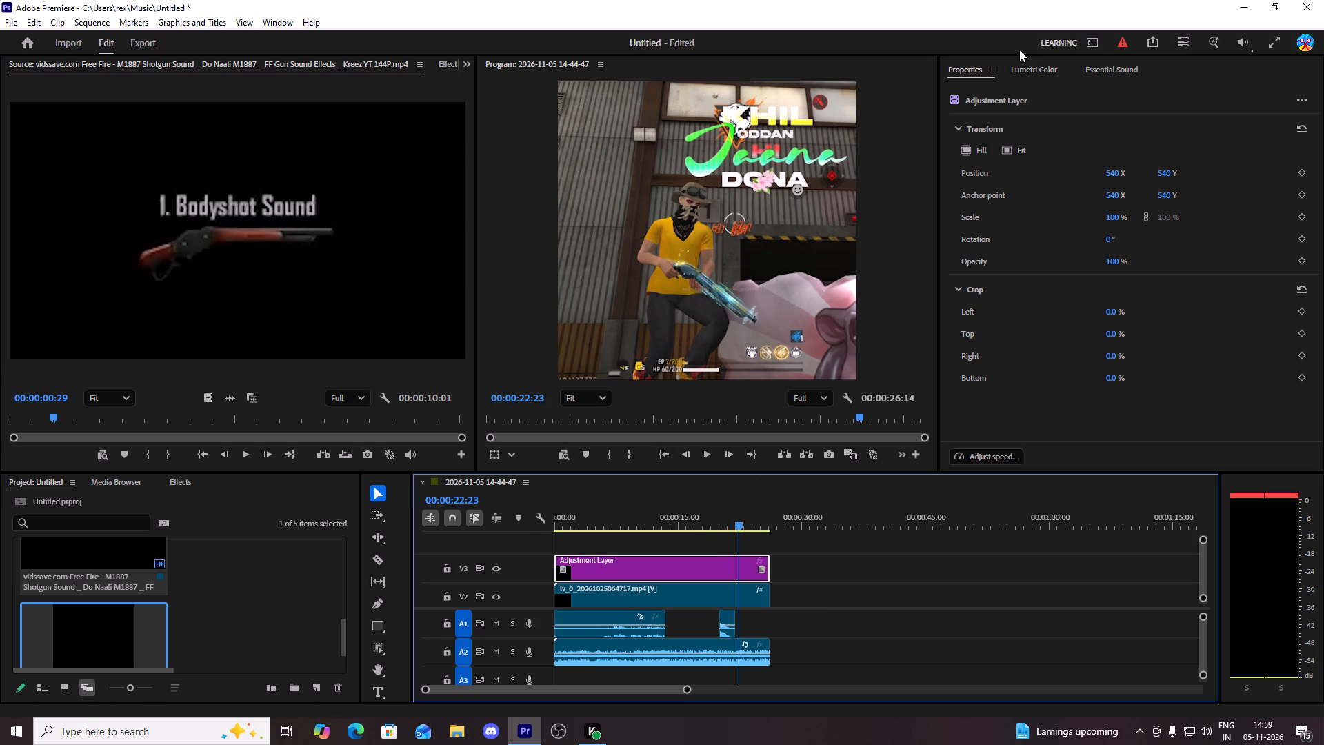
pyautogui.click(1030, 69)
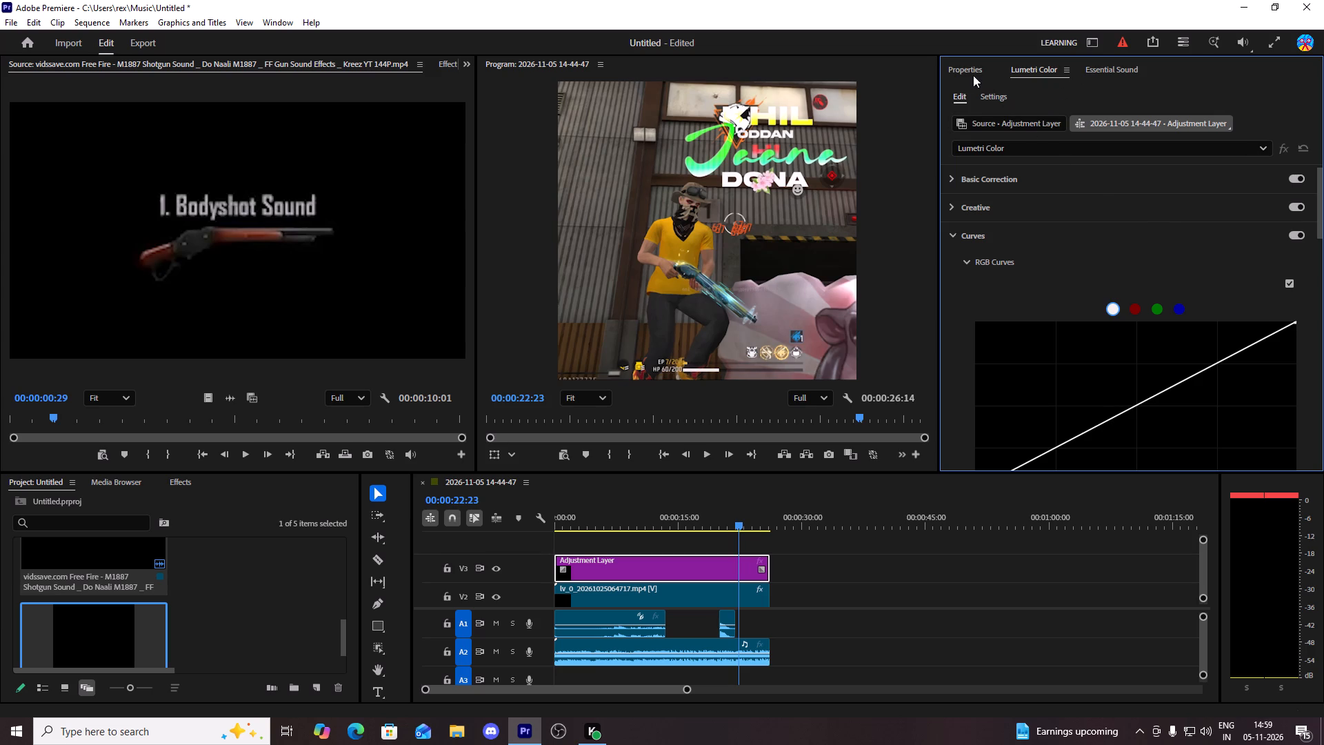
pyautogui.click(972, 75)
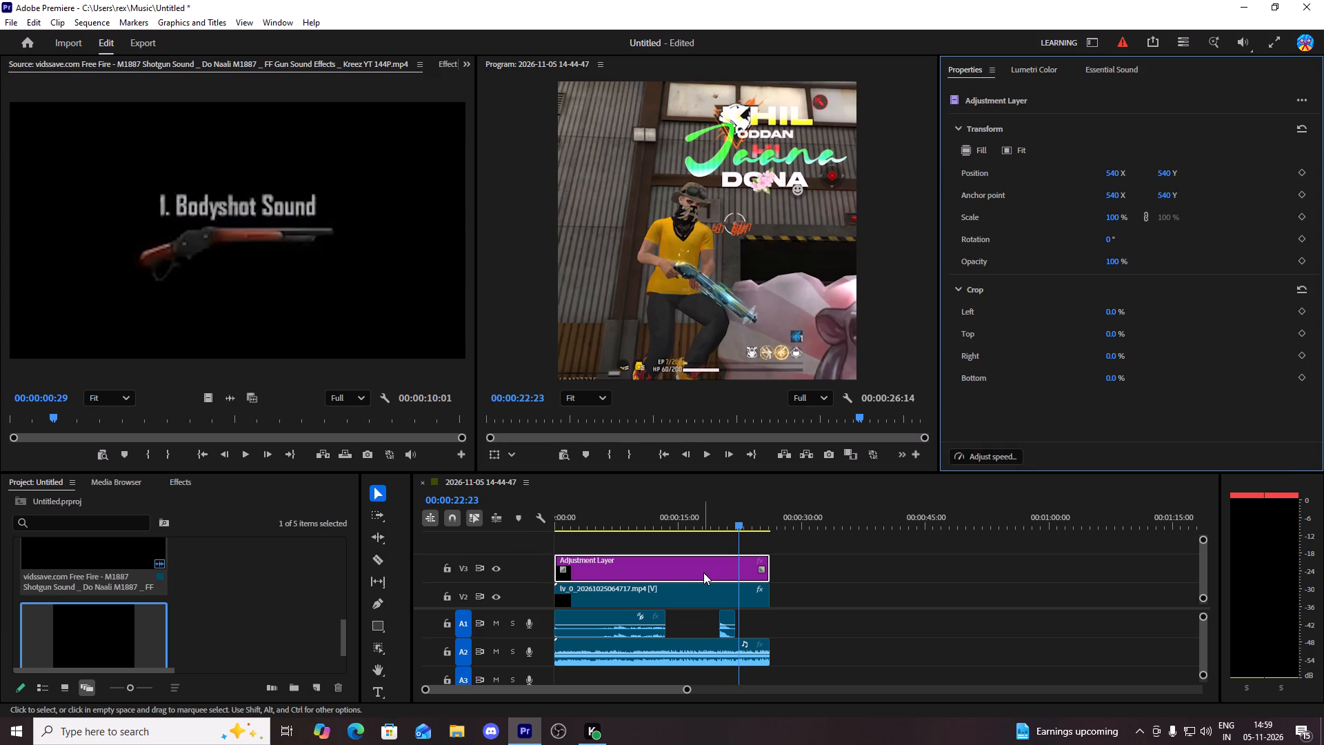
pyautogui.click(703, 573)
pyautogui.click(1019, 64)
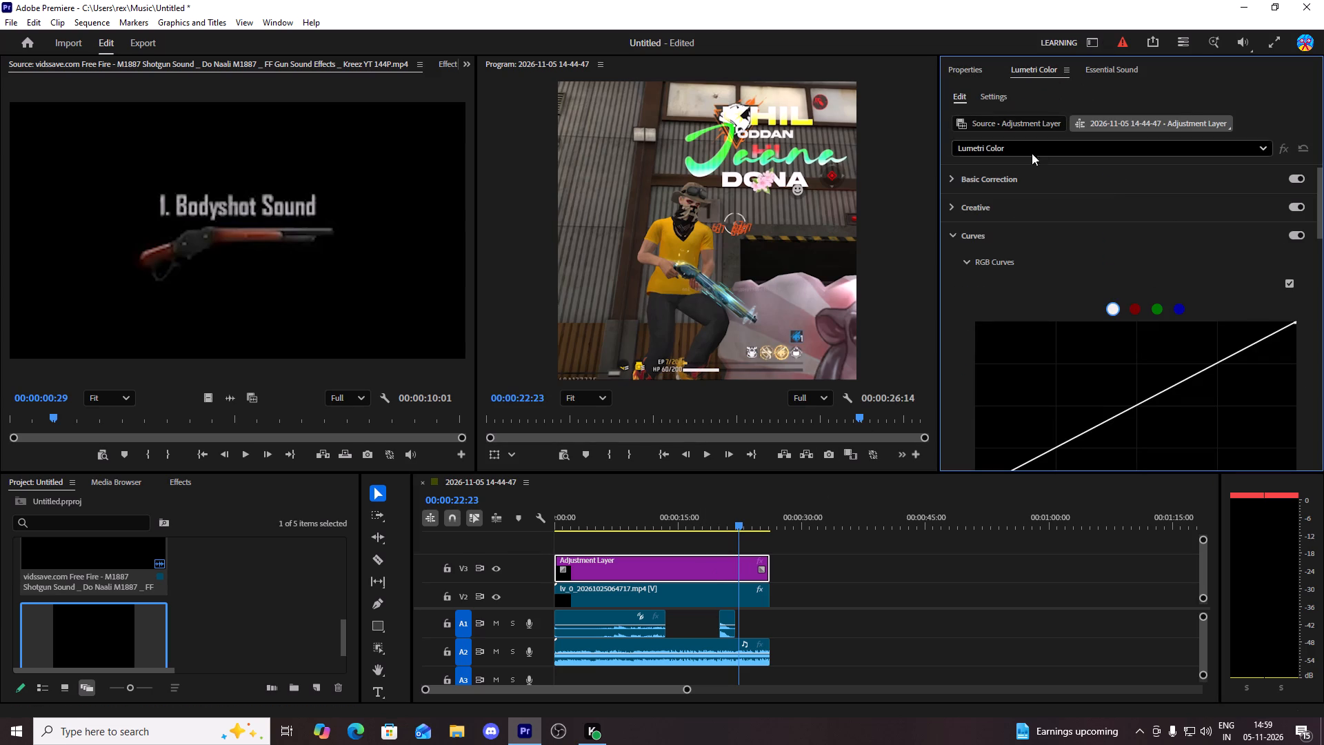
pyautogui.click(990, 172)
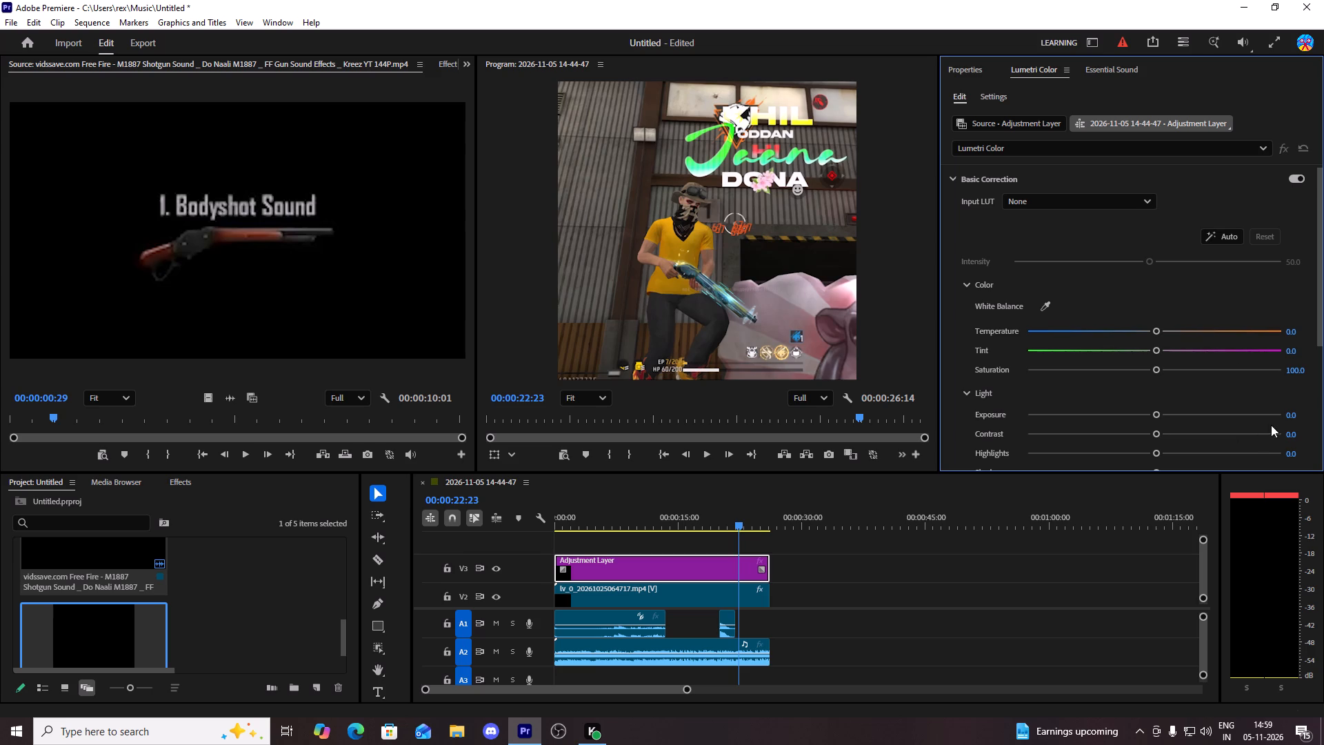
pyautogui.click(1293, 330)
pyautogui.press('5')
pyautogui.click(1293, 374)
pyautogui.write('110')
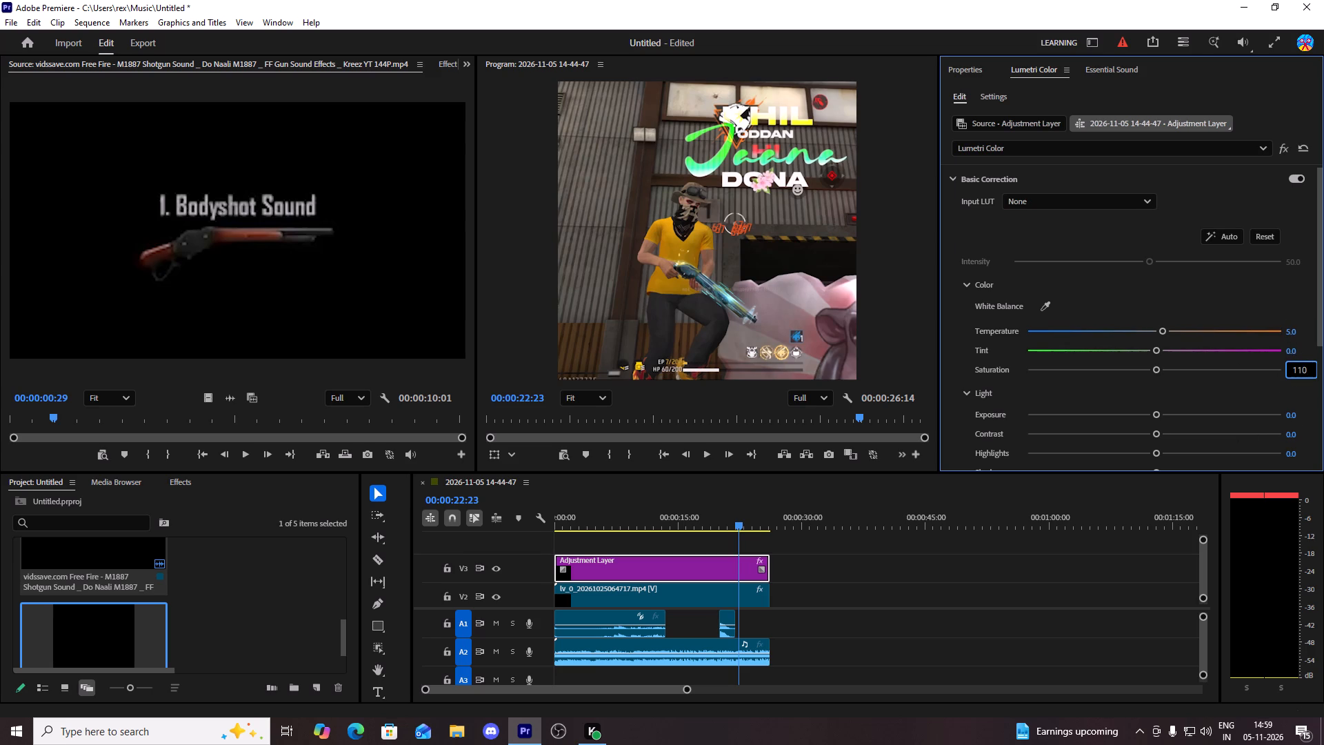
# In the adjustment layer's Basic Correction Light settings, set Contrast 5, Highlights 15, Shadows 5, Whites 5 and Blacks -5.
pyautogui.click(1292, 433)
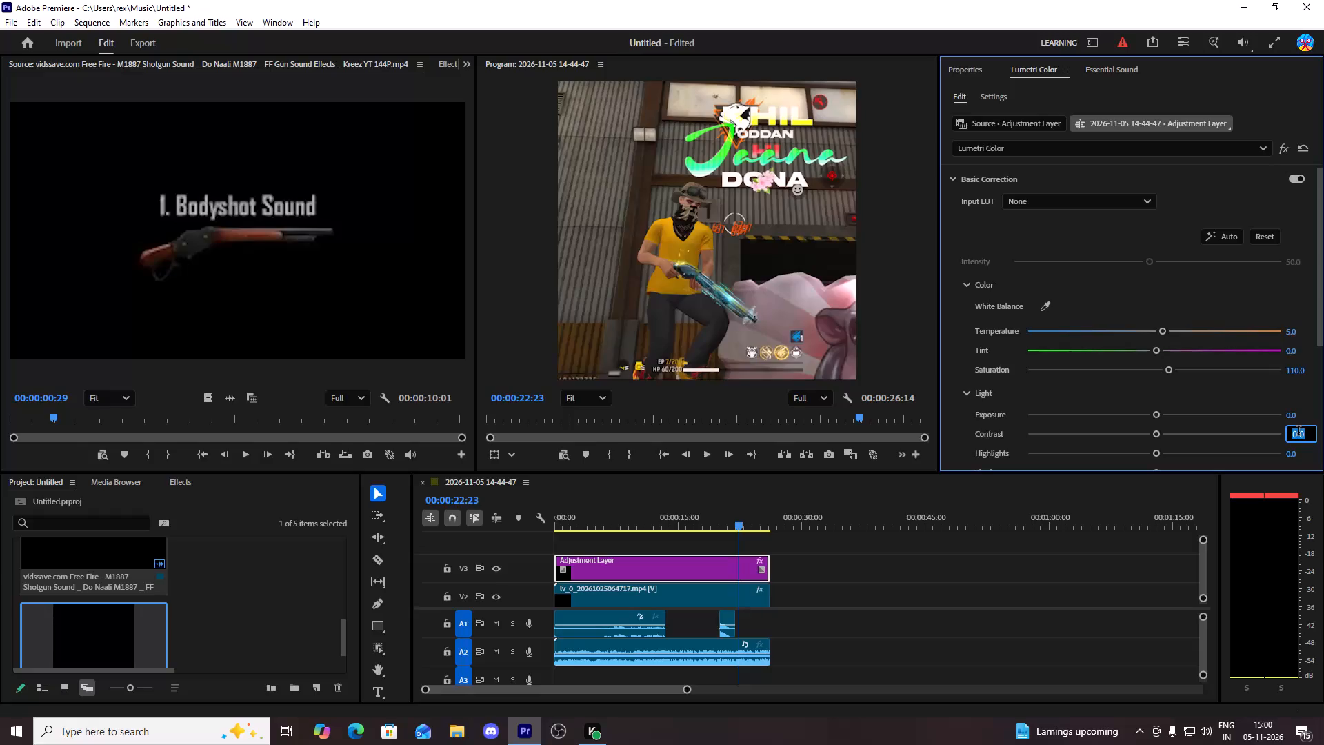
pyautogui.press('5')
pyautogui.click(1291, 455)
pyautogui.write('15')
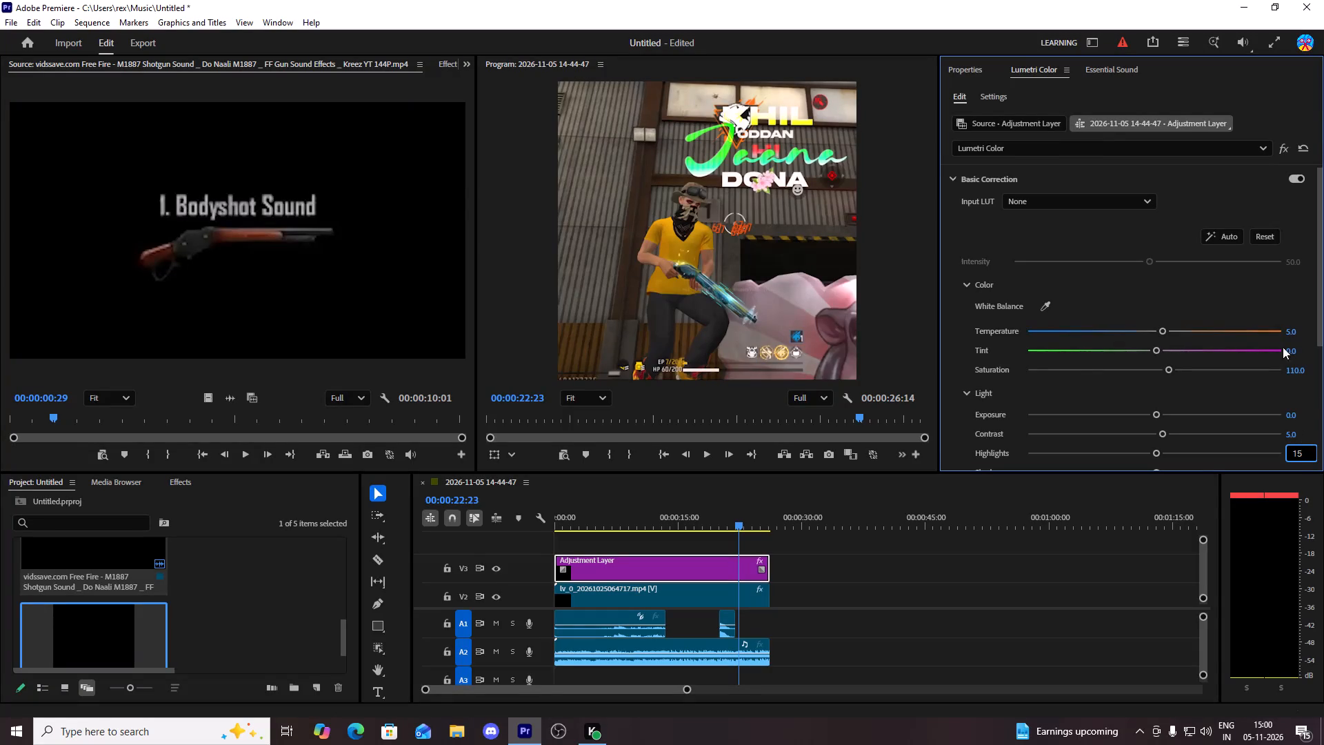
pyautogui.scroll(-4, 1282, 299)
pyautogui.click(1298, 417)
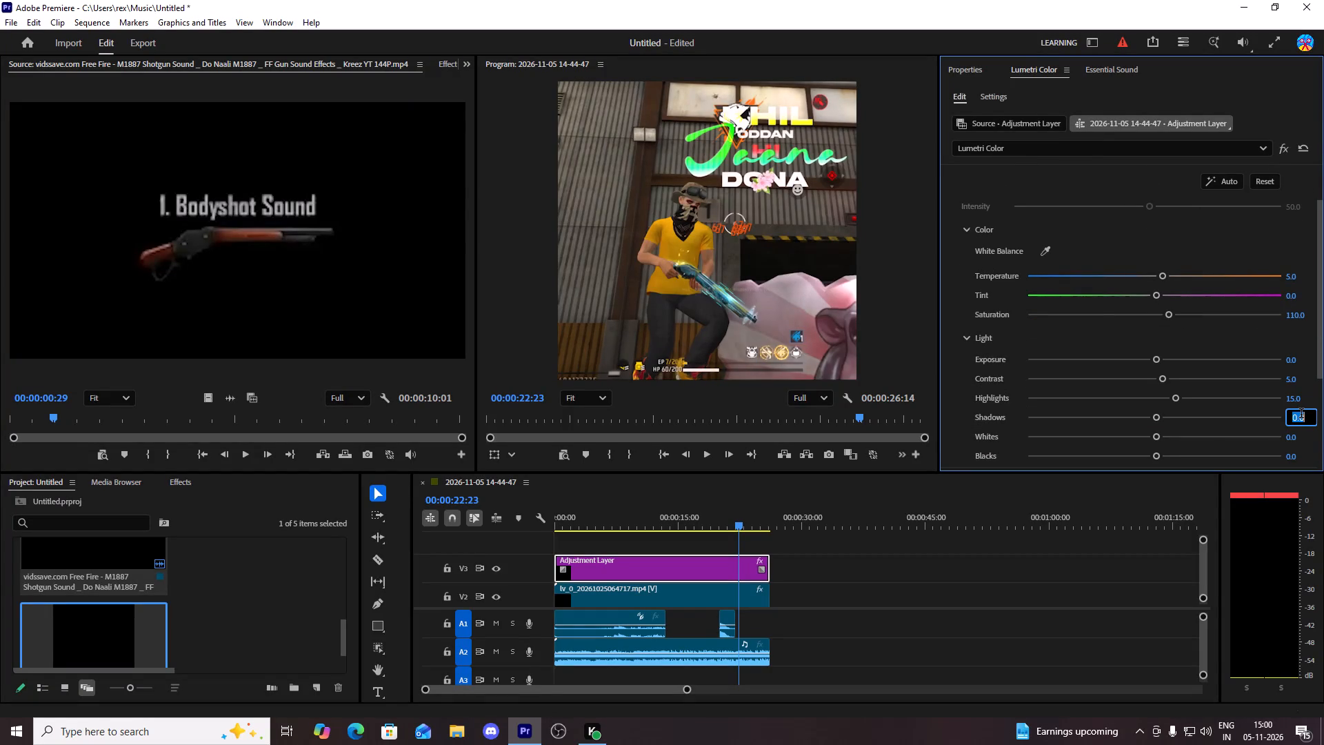
pyautogui.press('5')
pyautogui.scroll(-2, 1301, 415)
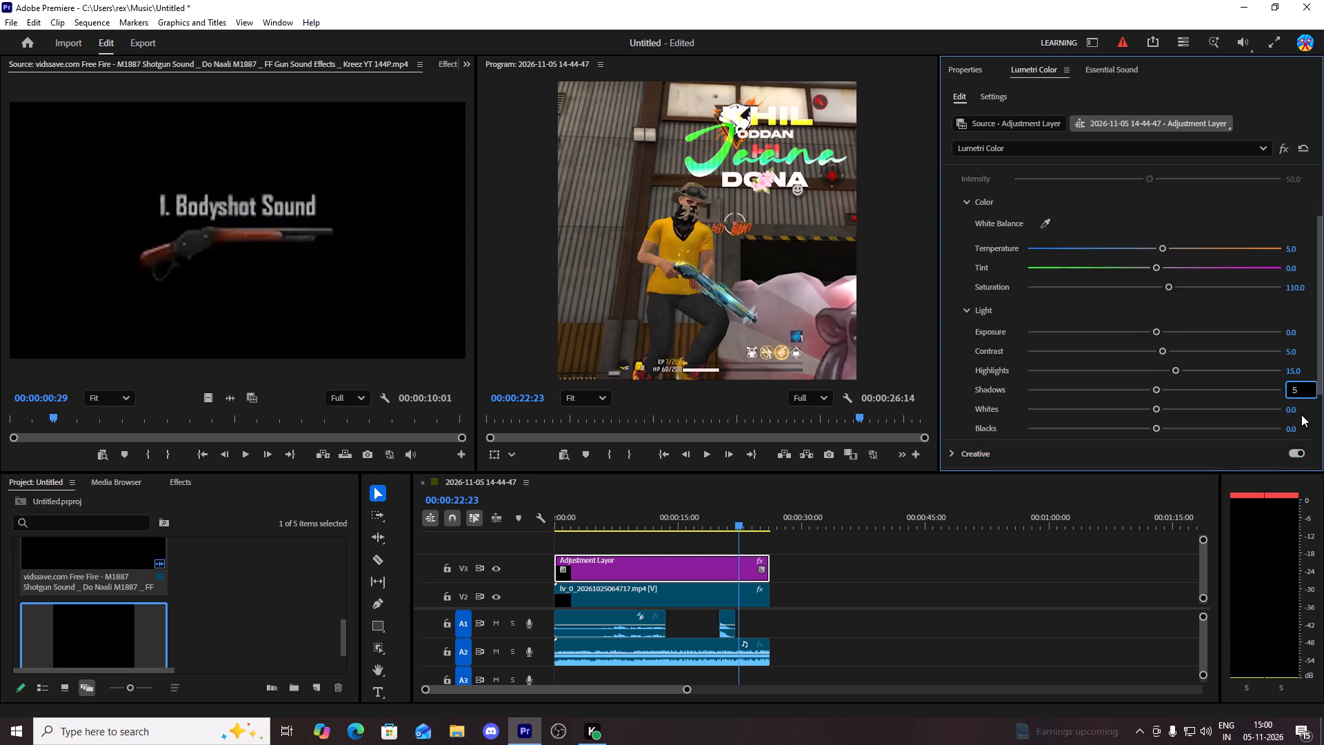
pyautogui.scroll(-1, 1301, 415)
pyautogui.click(1291, 393)
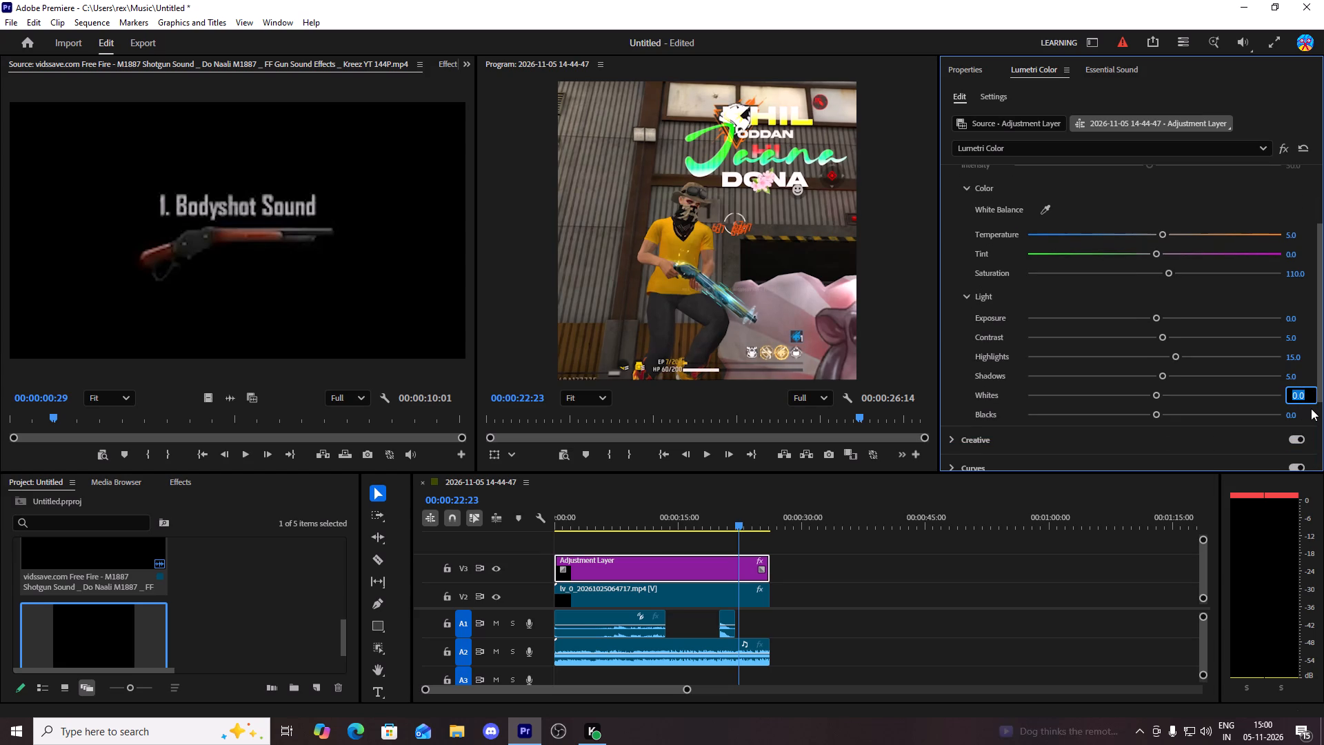
pyautogui.press('5')
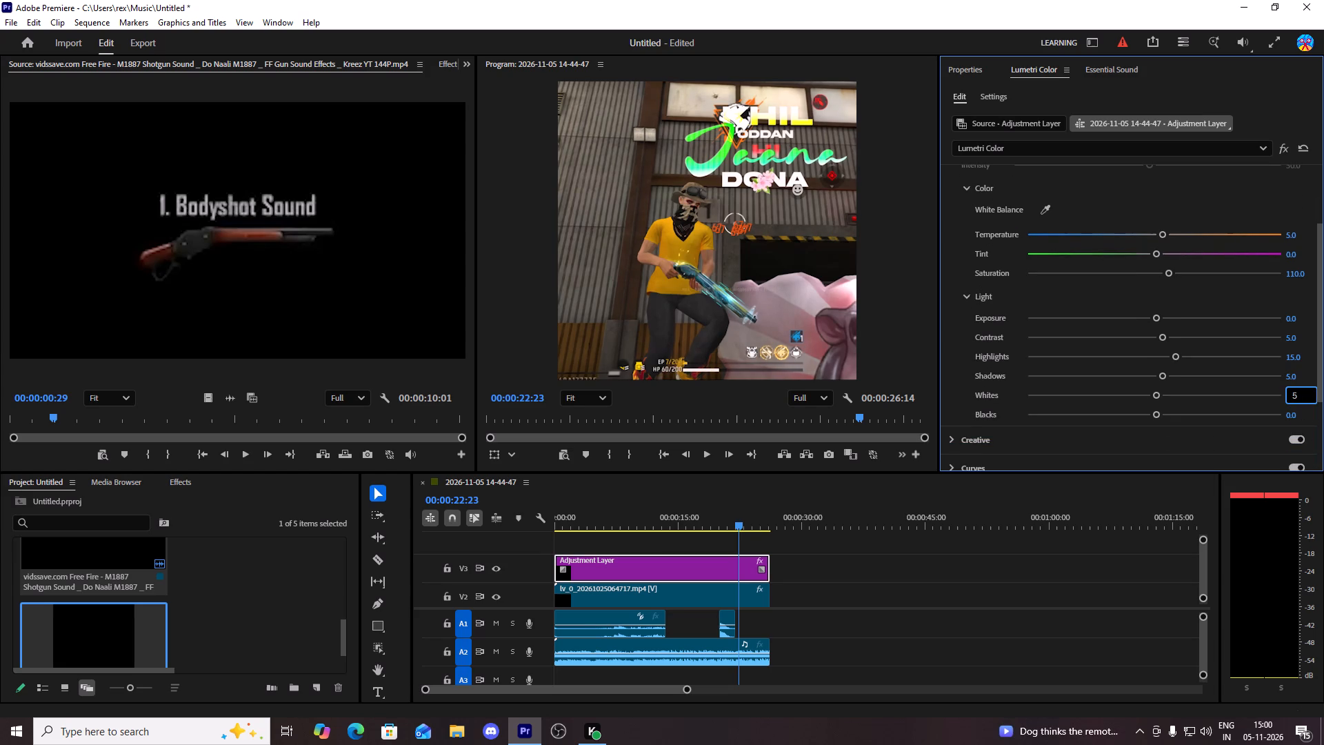
pyautogui.click(1285, 412)
pyautogui.press('-')
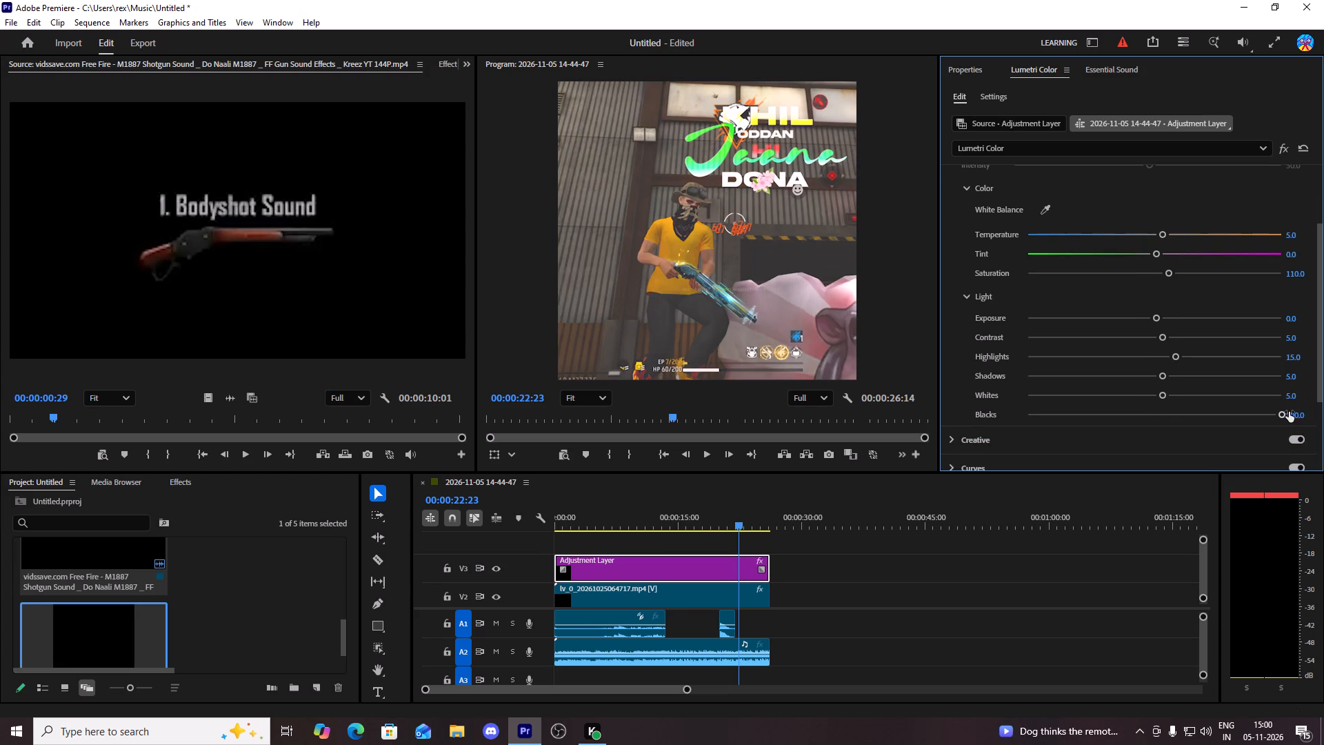
pyautogui.click(1289, 412)
pyautogui.press('-')
pyautogui.press('5')
# In the adjustment layer's Lumetri Creative adjustments, set Vibrance to 5 and Saturation to 110.
pyautogui.click(1047, 440)
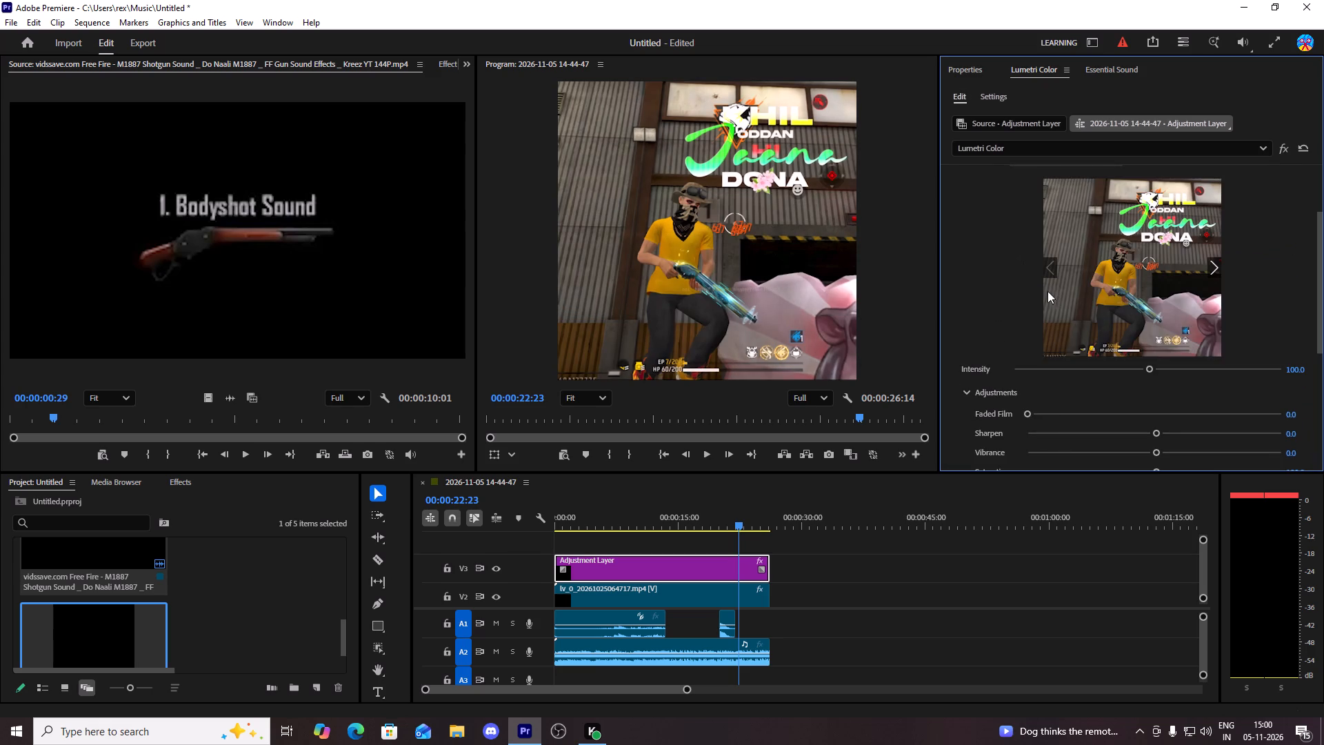
pyautogui.scroll(1, 1052, 297)
pyautogui.scroll(-5, 1064, 311)
pyautogui.scroll(-4, 1111, 363)
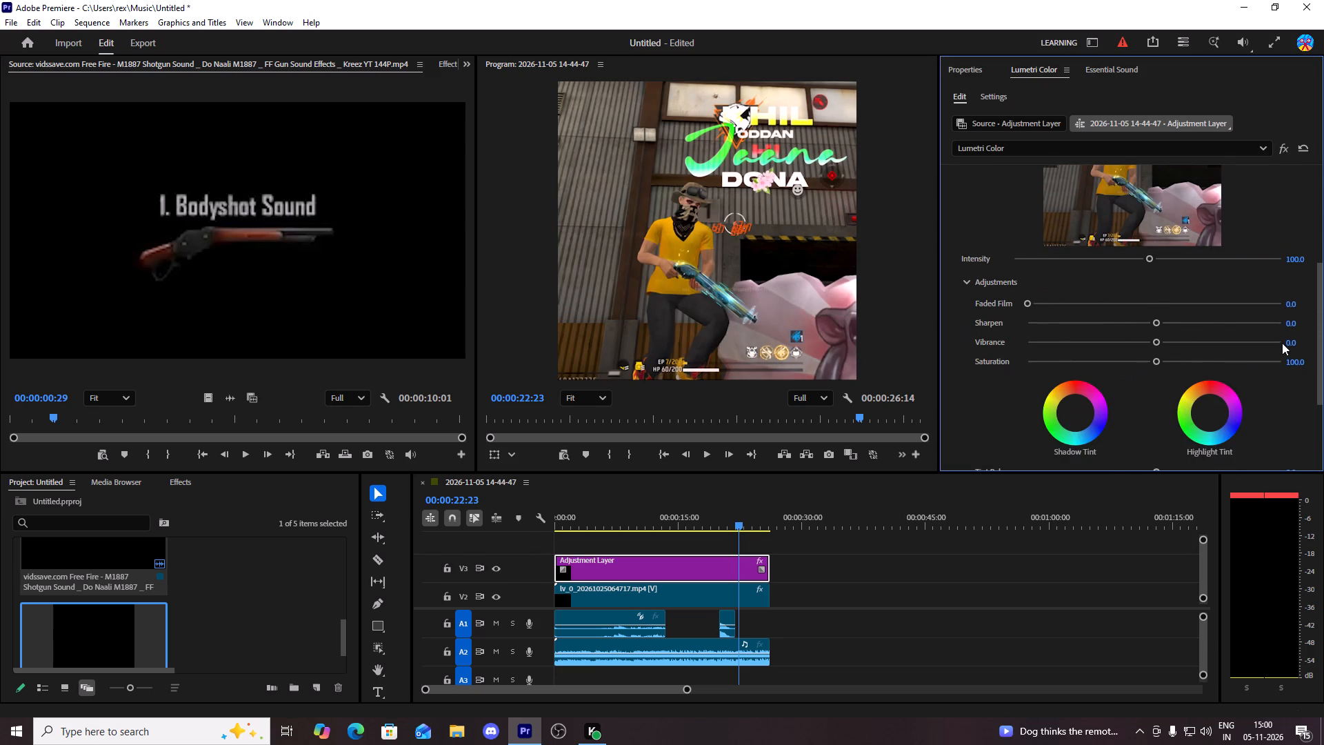
pyautogui.click(1293, 337)
pyautogui.press('5')
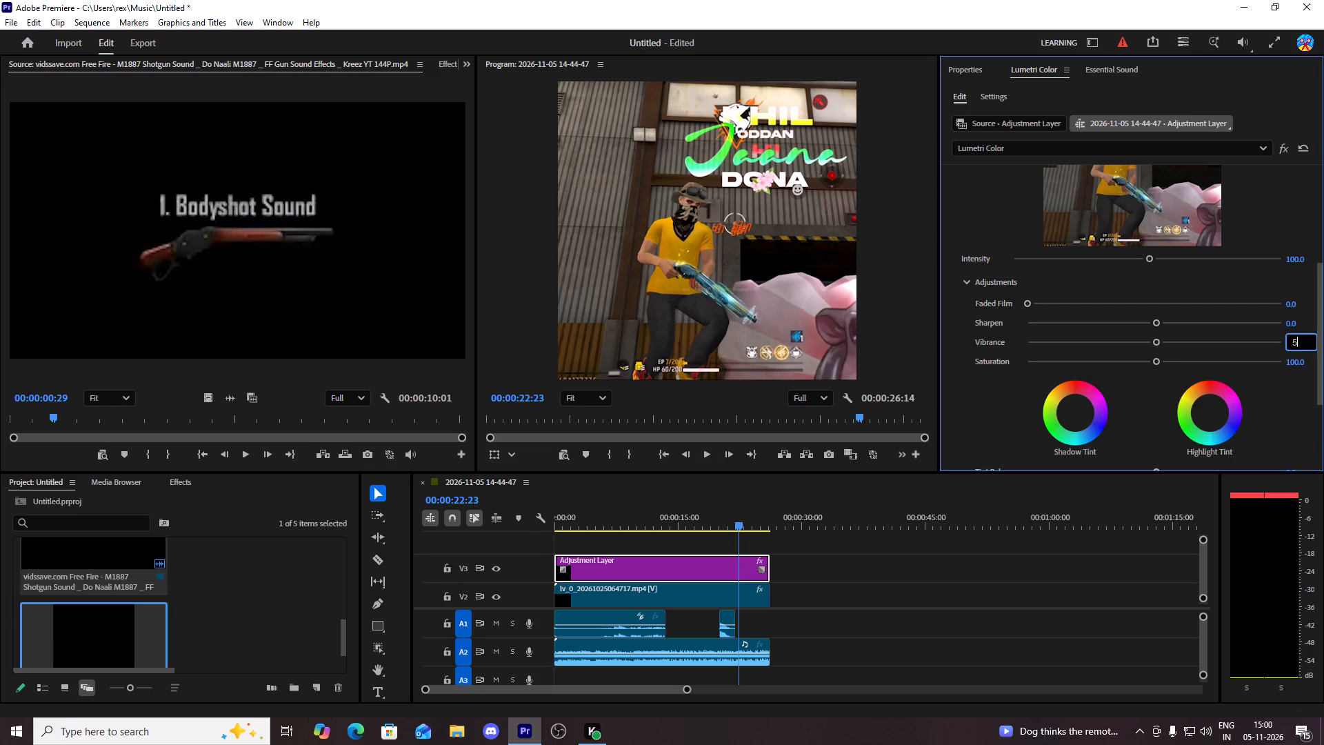
pyautogui.click(1301, 359)
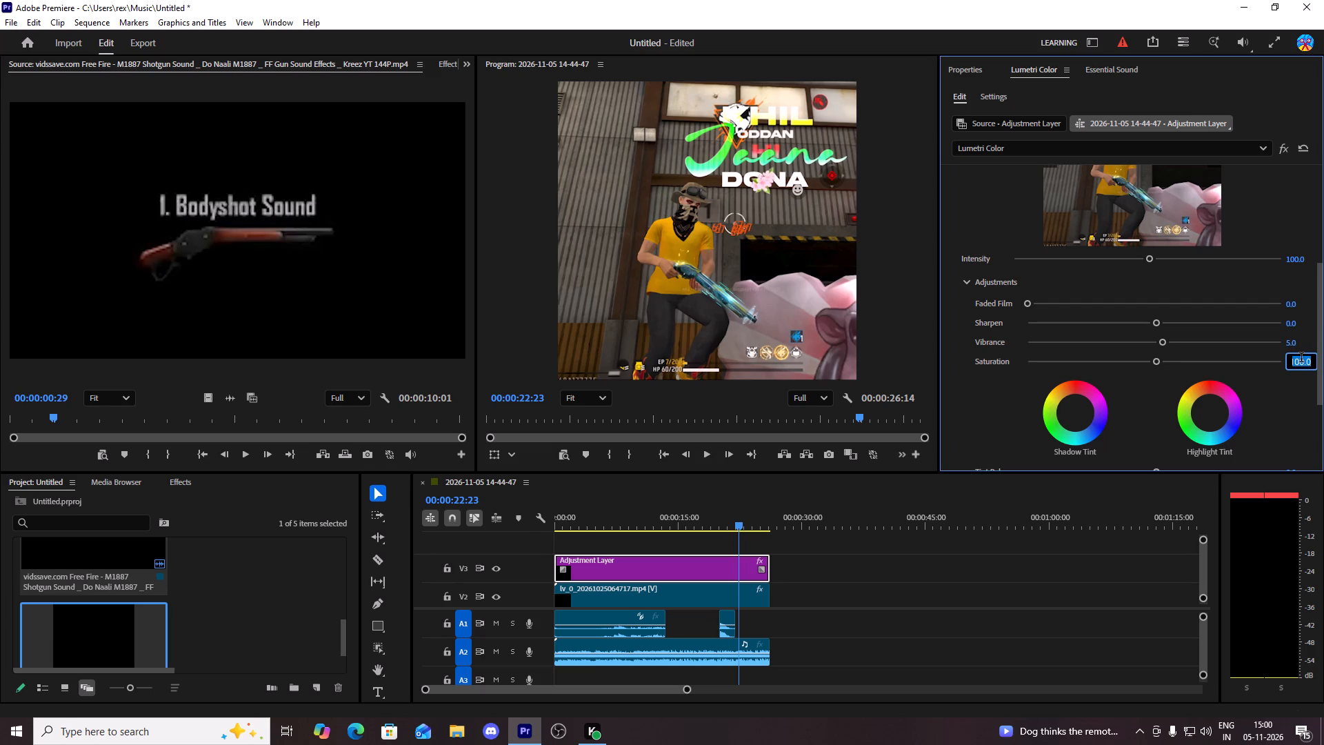
pyautogui.write('110')
# Move the playhead back to the start of the sequence at 00:00:00:00.
pyautogui.moveTo(736, 530); pyautogui.dragTo(515, 535)
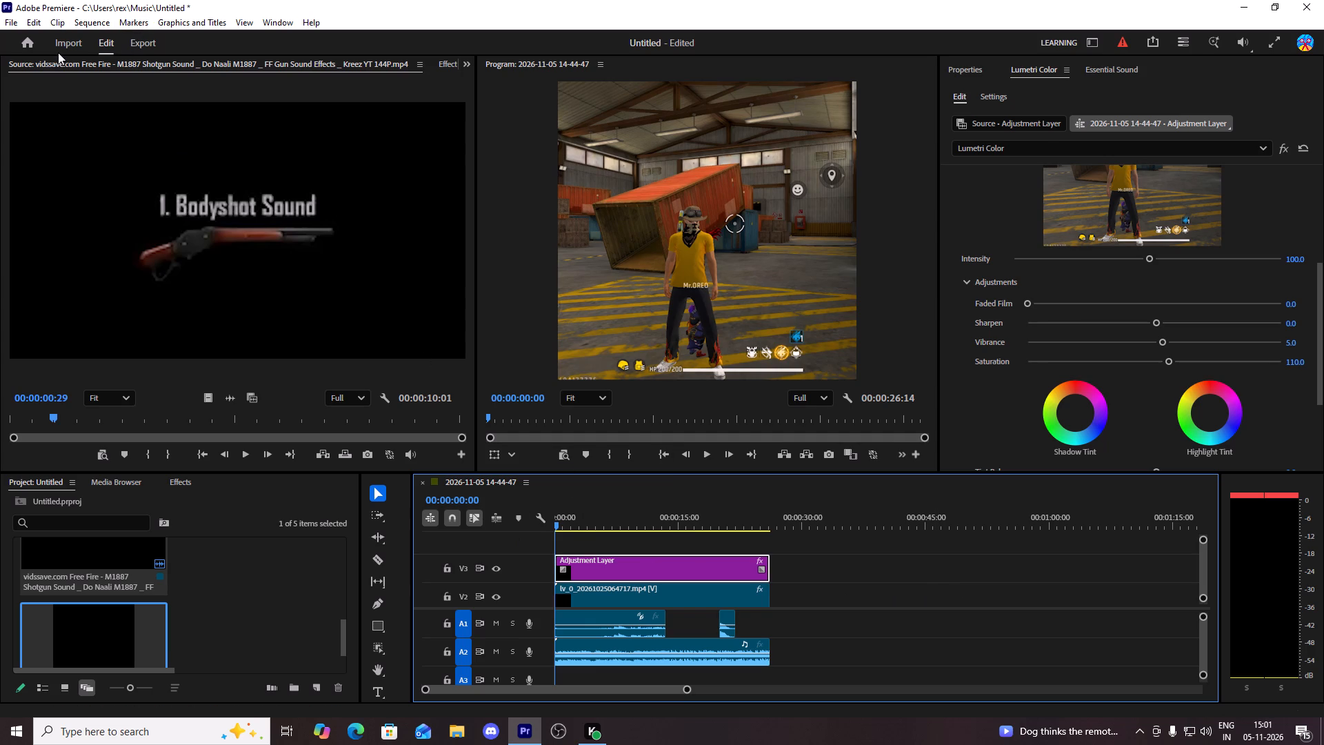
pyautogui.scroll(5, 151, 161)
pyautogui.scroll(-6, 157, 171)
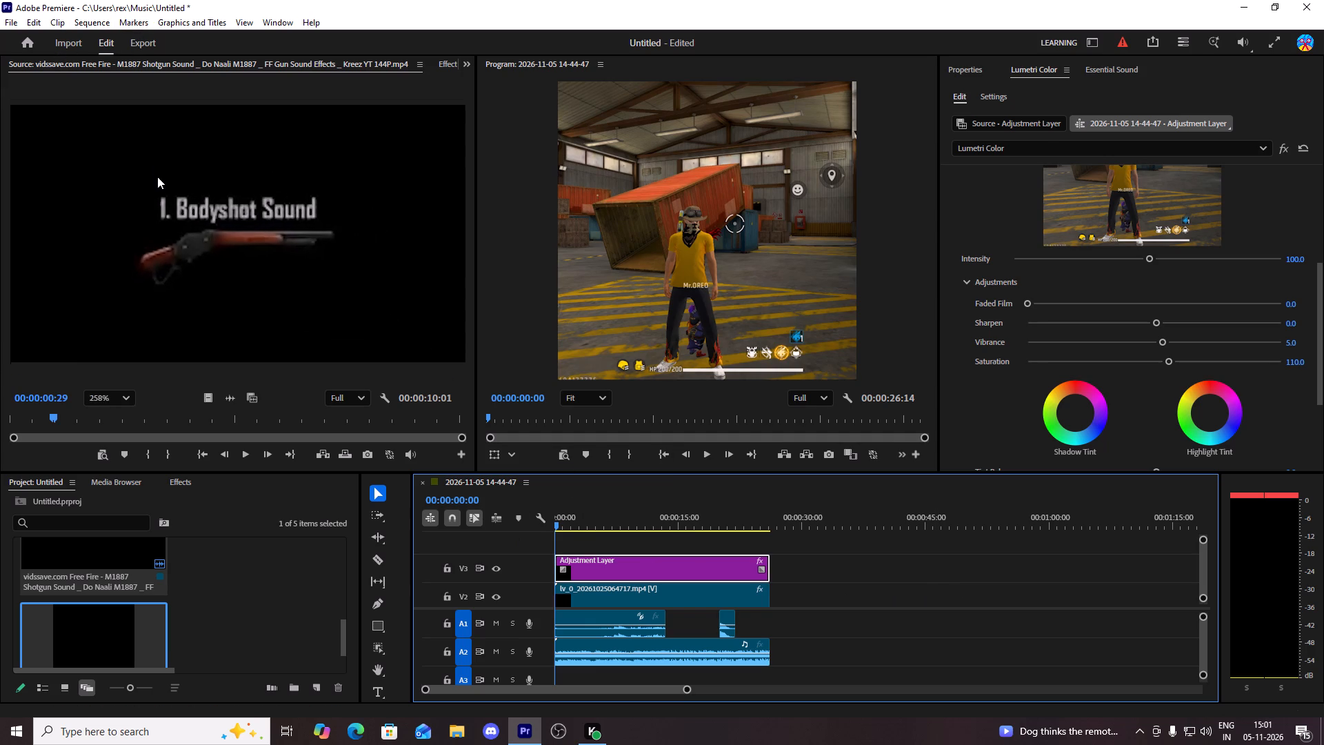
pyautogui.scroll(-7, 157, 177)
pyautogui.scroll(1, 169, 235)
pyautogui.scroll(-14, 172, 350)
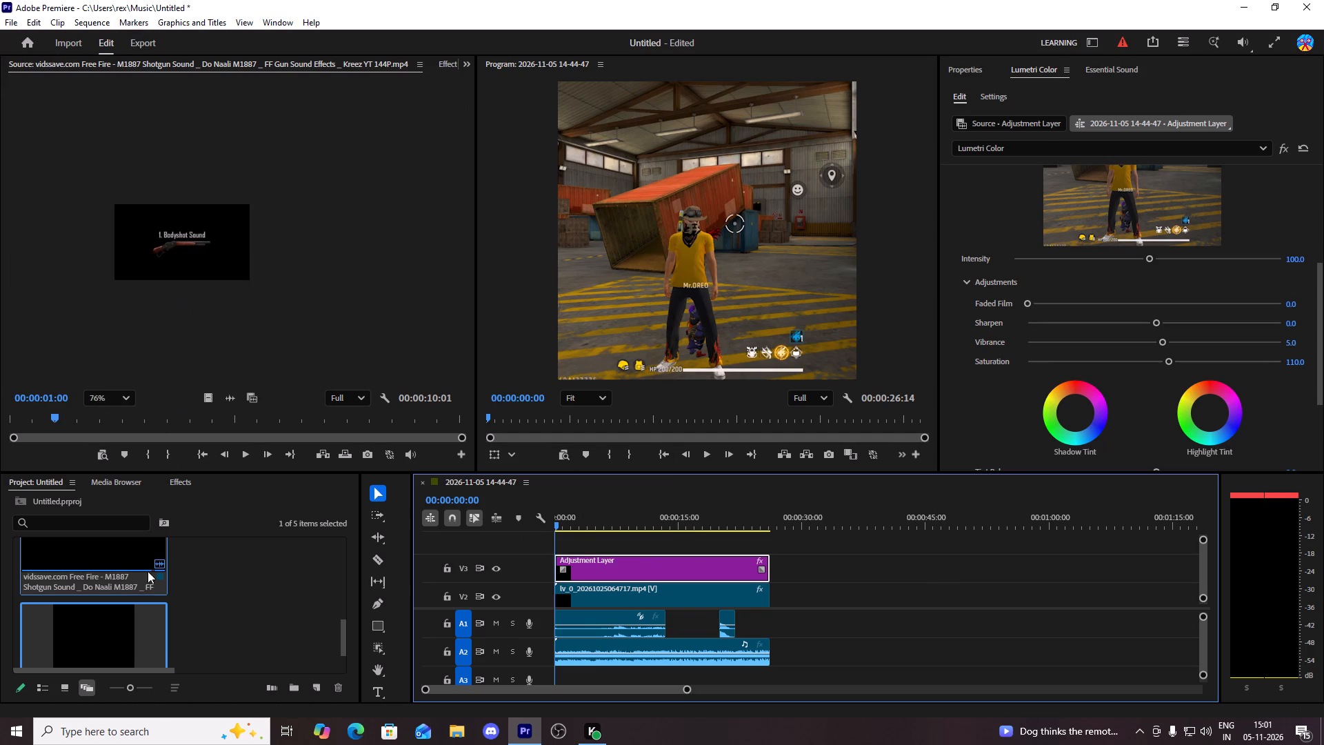
# Show the Effect Controls of the adjustment layer on V3.
pyautogui.click(263, 592)
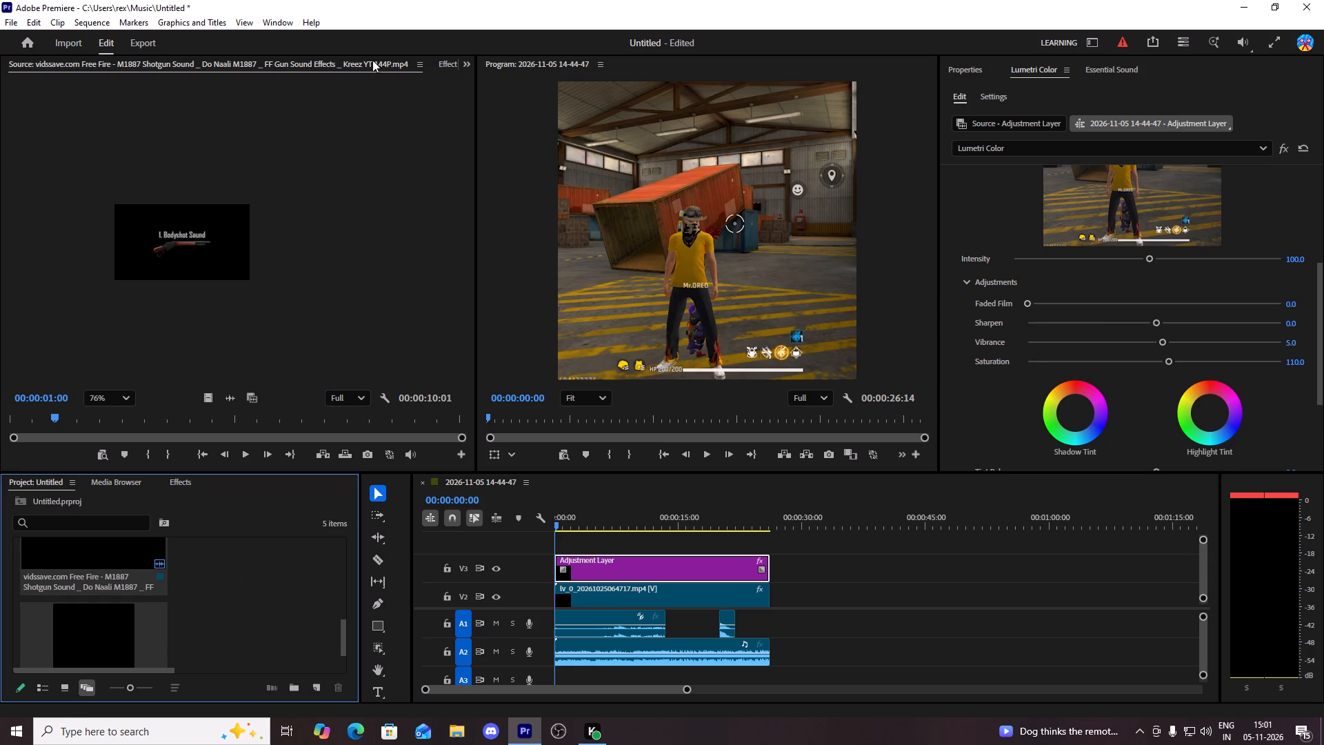
pyautogui.click(441, 66)
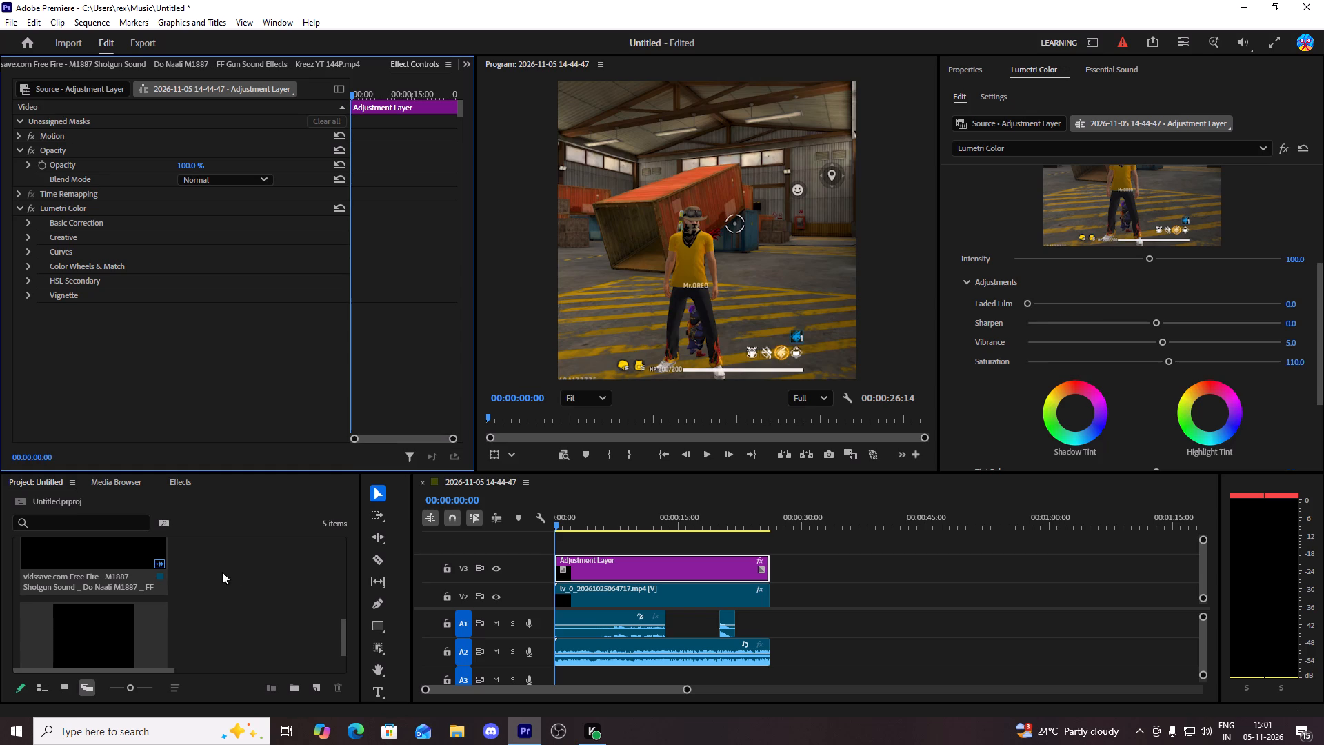
# Find the Sapphire S_Sharpen effect and apply it to the adjustment layer on V3.
pyautogui.scroll(-4, 291, 584)
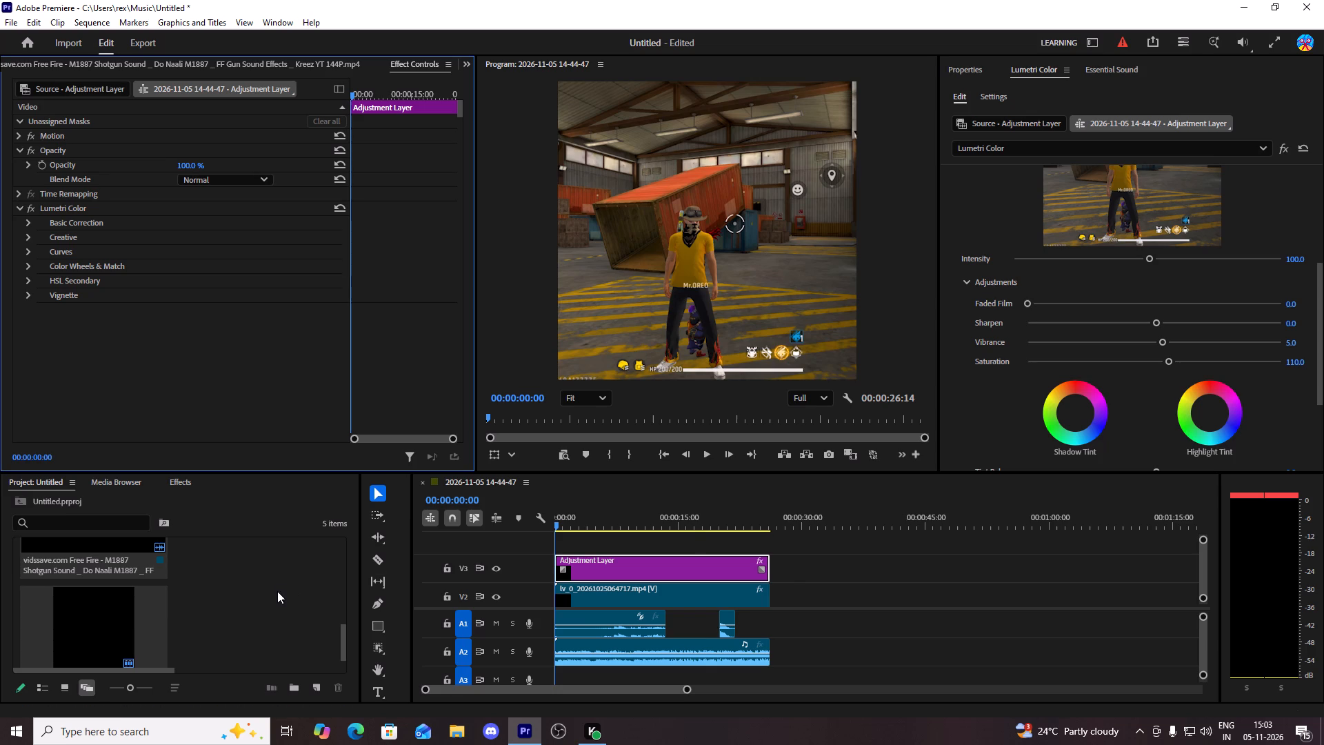
pyautogui.click(110, 519)
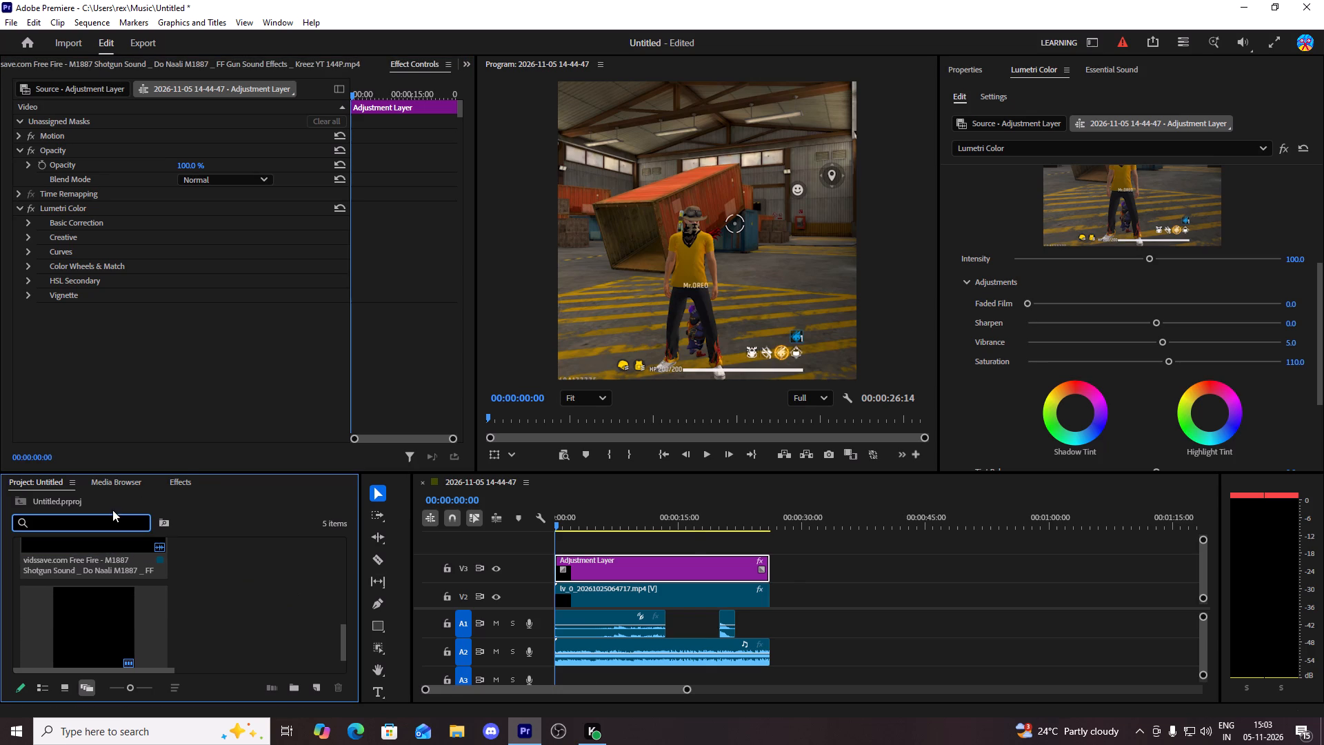
pyautogui.click(181, 481)
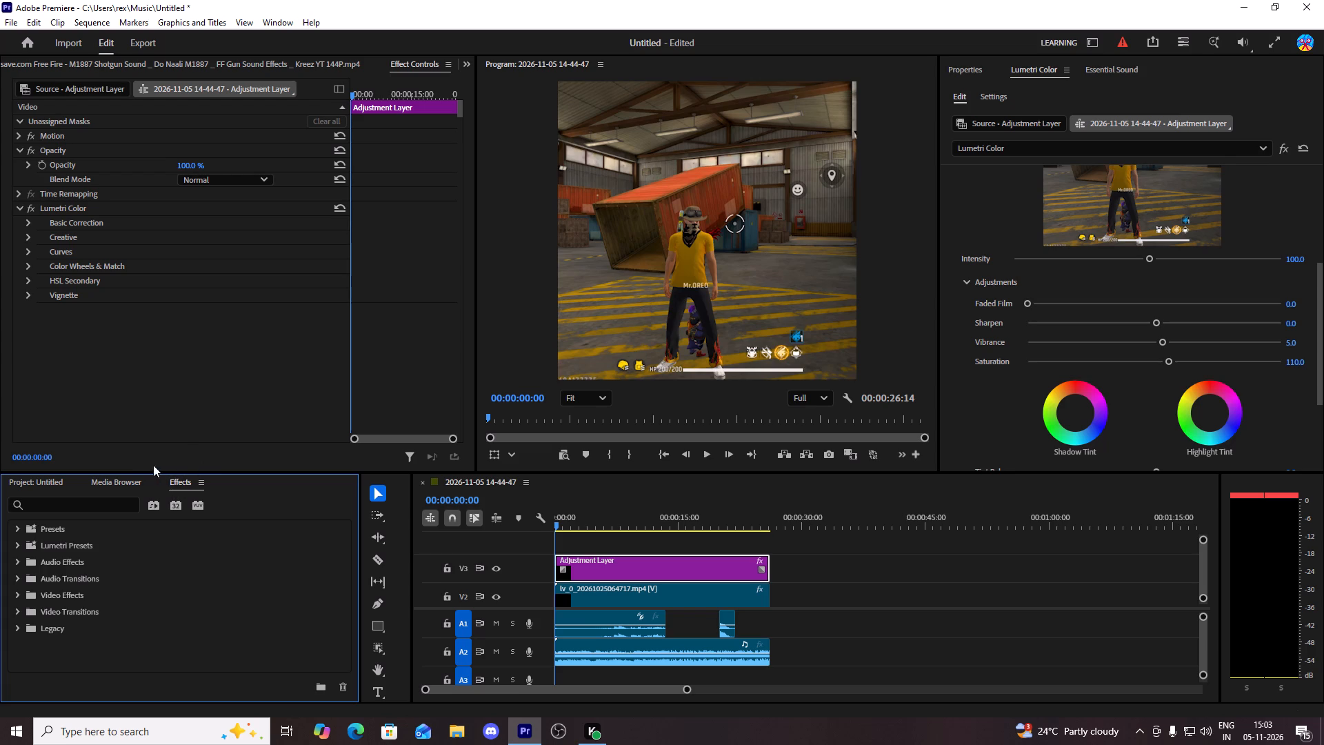
pyautogui.click(97, 500)
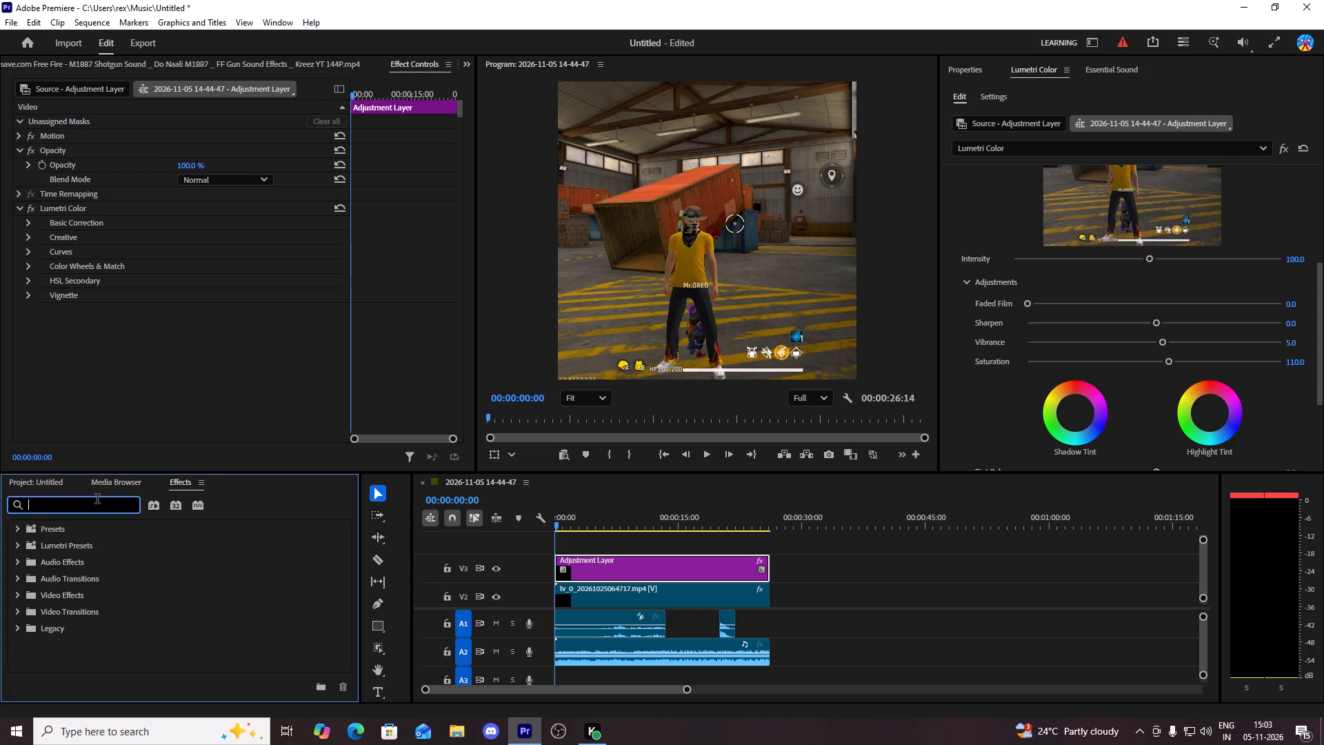
pyautogui.press('s')
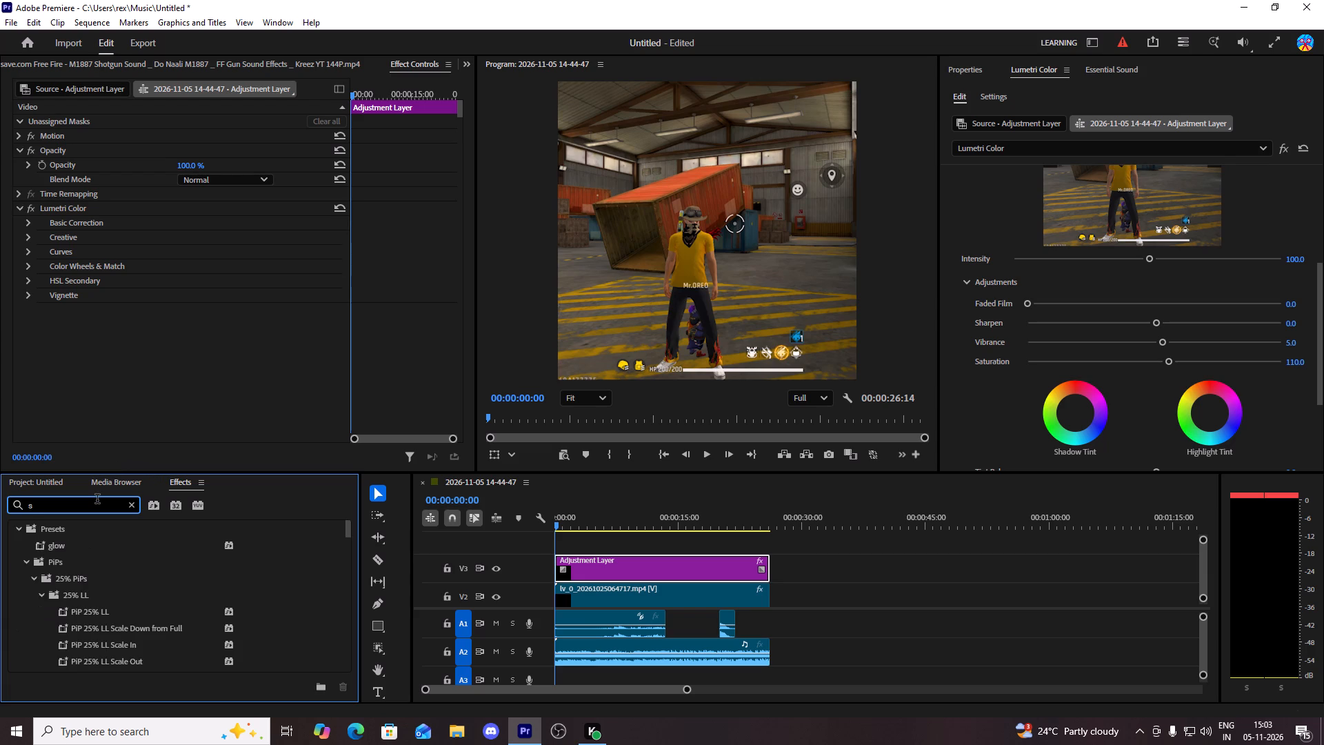
pyautogui.hotkey('shift', '_')
pyautogui.press('s')
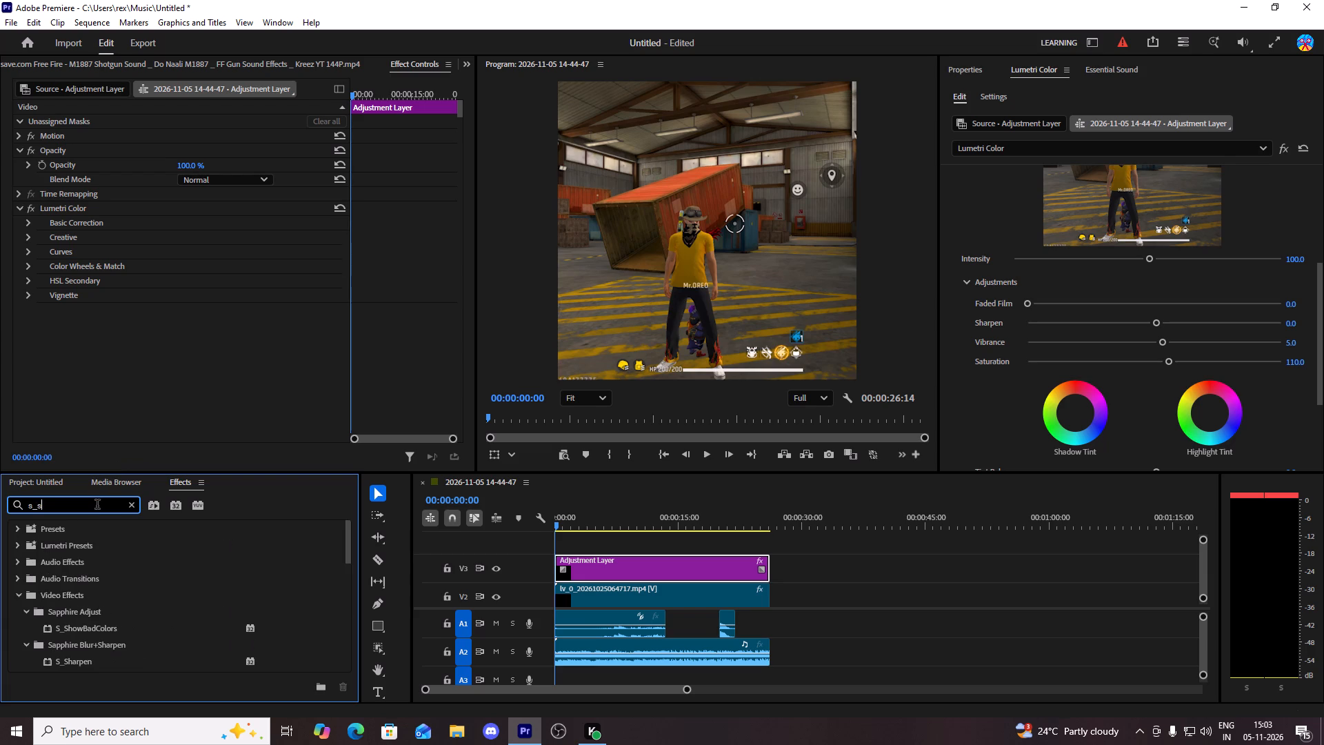
pyautogui.write('har')
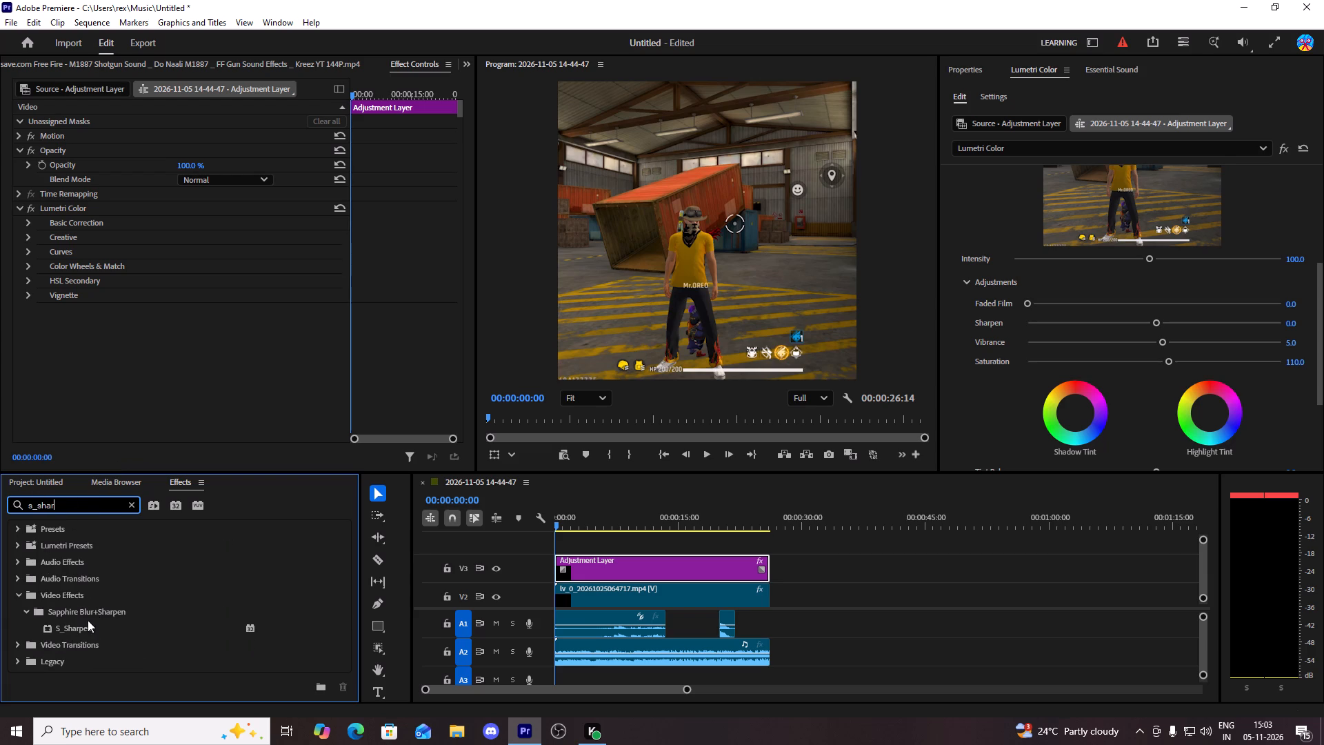
pyautogui.moveTo(86, 630); pyautogui.dragTo(583, 574)
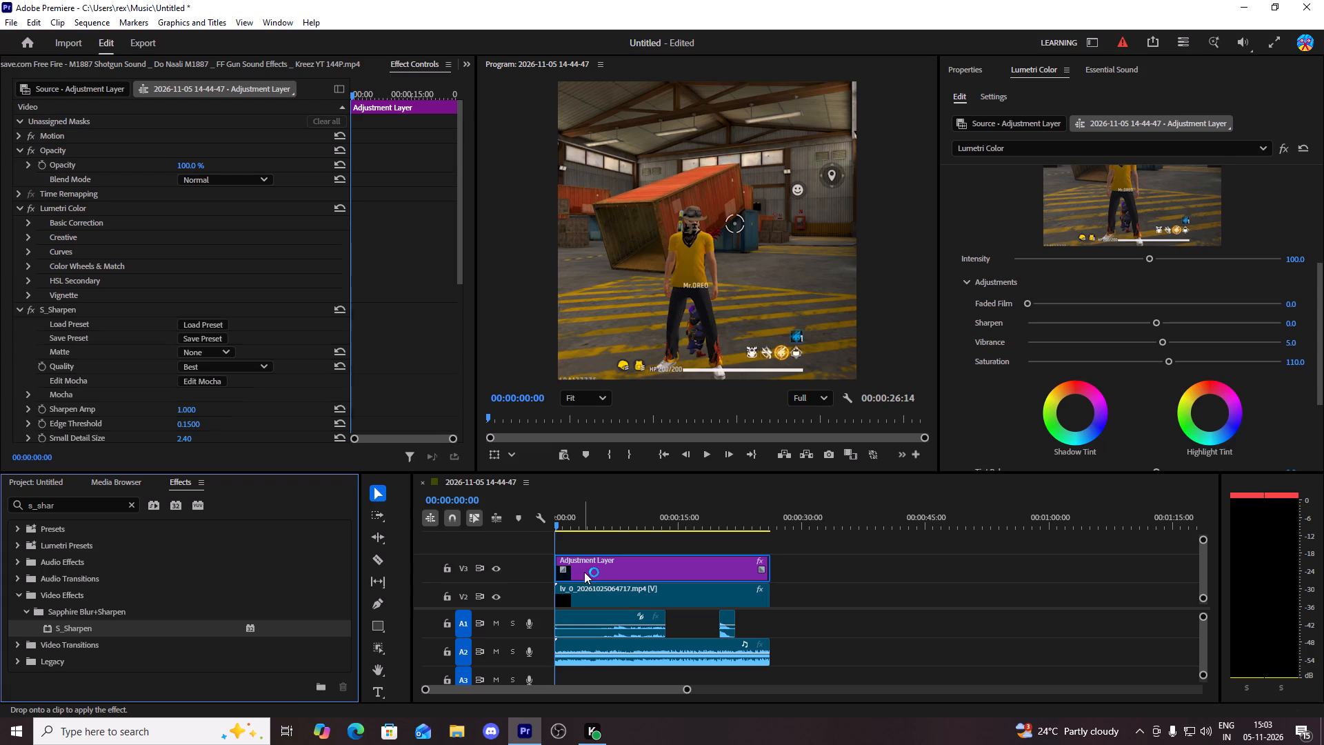
# In the adjustment layer's S_Sharpen effect, set Sharpen Amp to 1.5, Edge Threshold to 0.0900 and Small Detail Size to 4.
pyautogui.click(183, 408)
pyautogui.write('1.5')
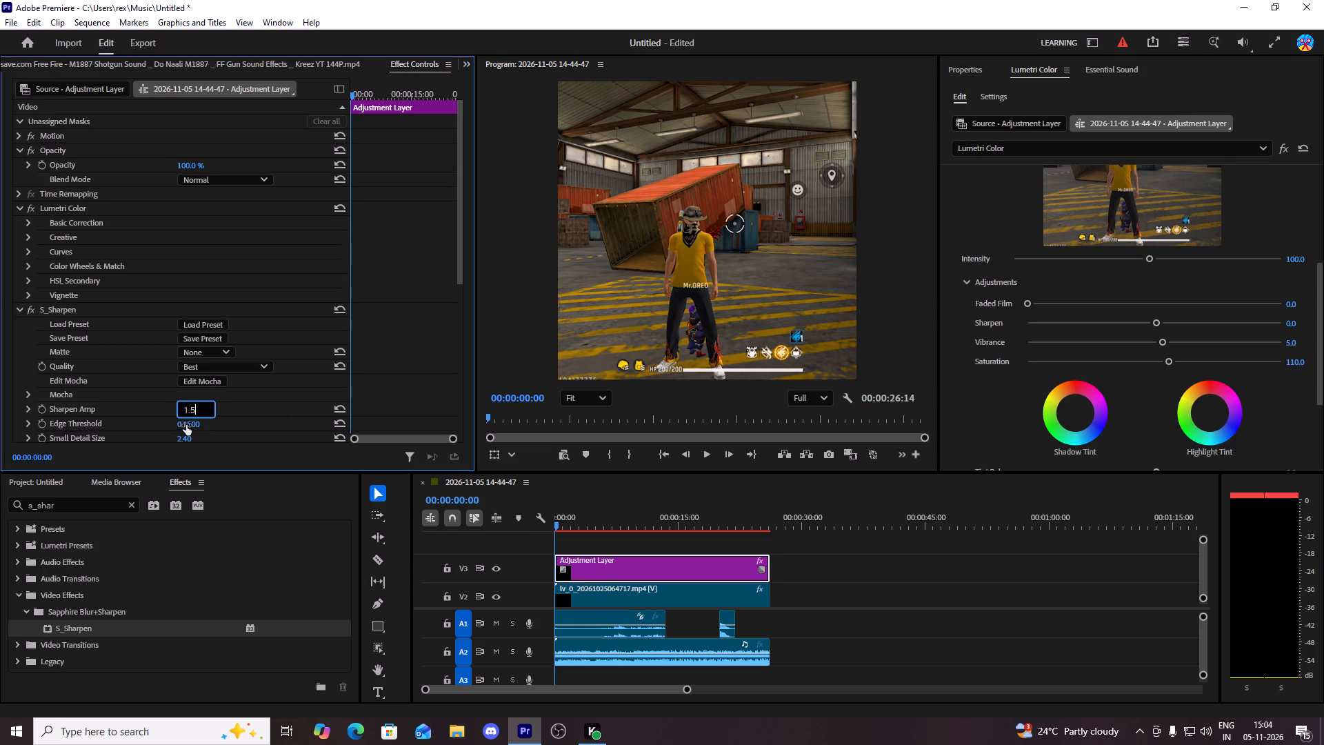
pyautogui.click(186, 425)
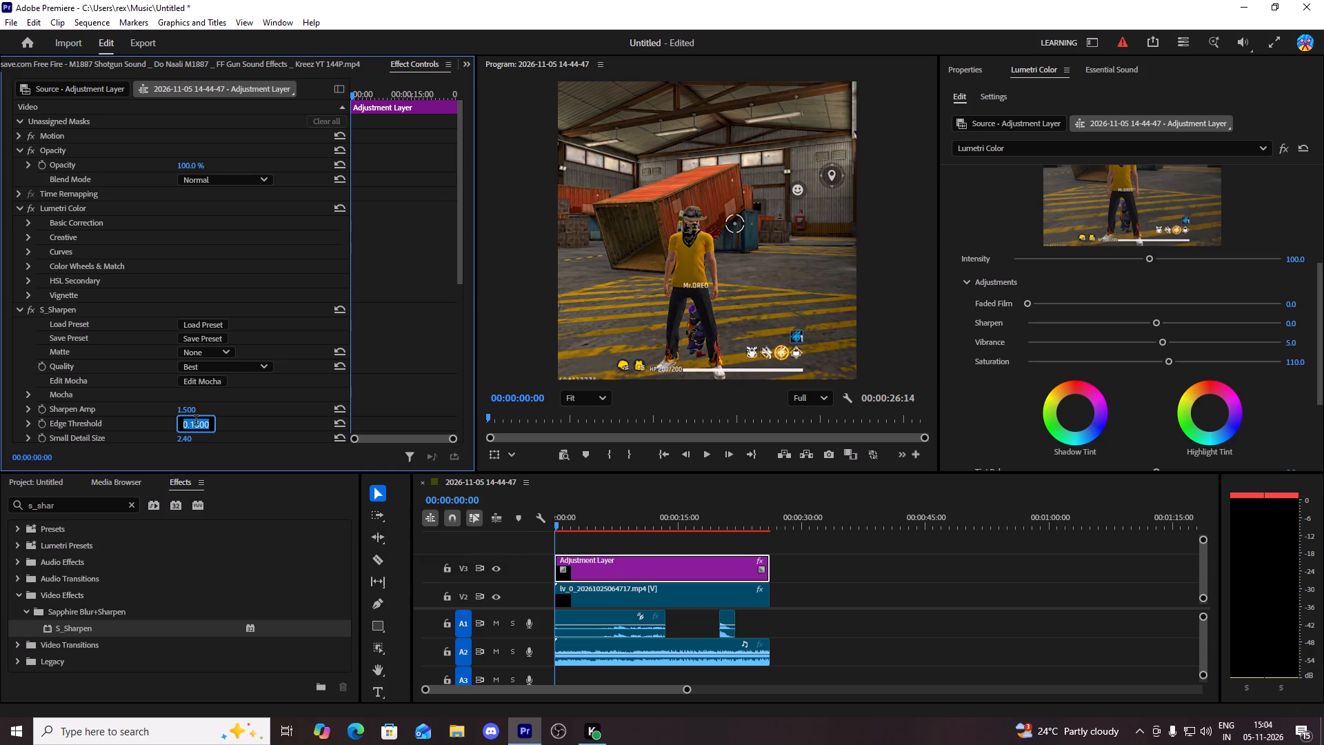
pyautogui.write('0.009')
pyautogui.press('BackSpace')
pyautogui.press('=')
pyautogui.press('BackSpace')
pyautogui.write('900')
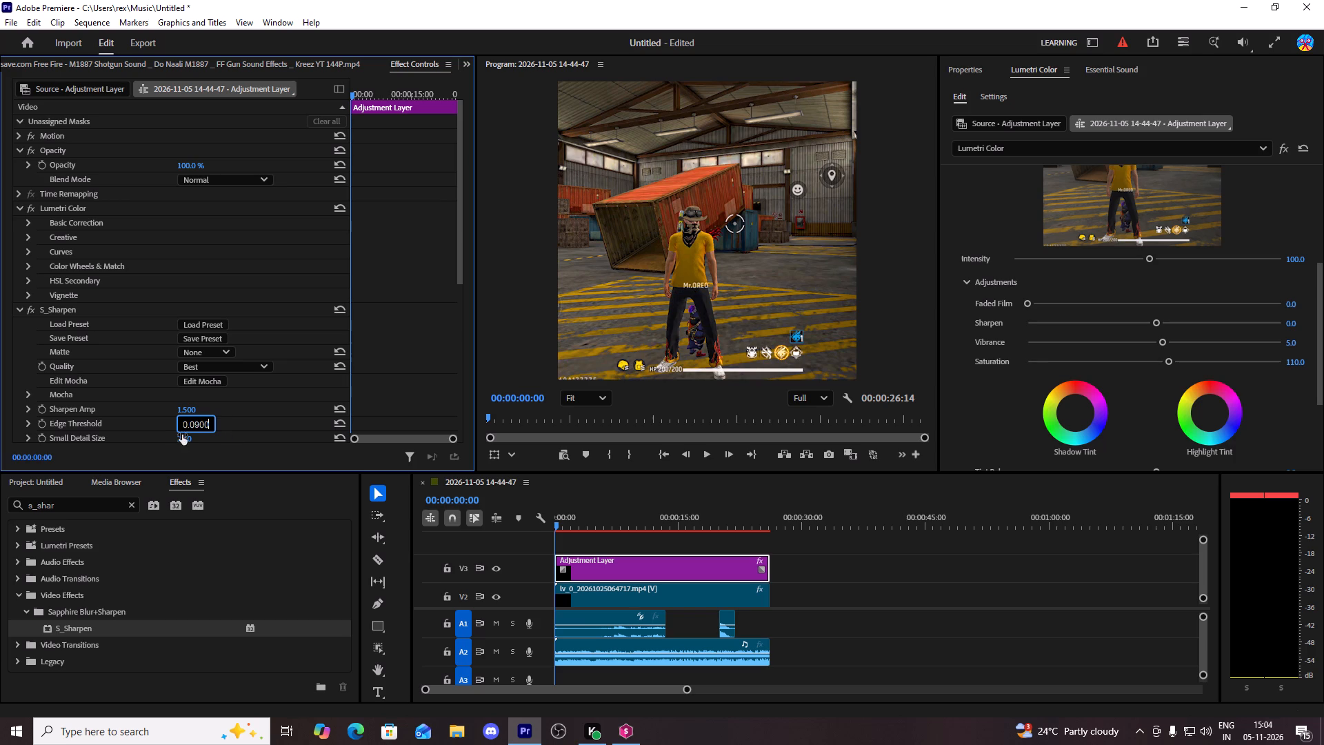
pyautogui.click(182, 435)
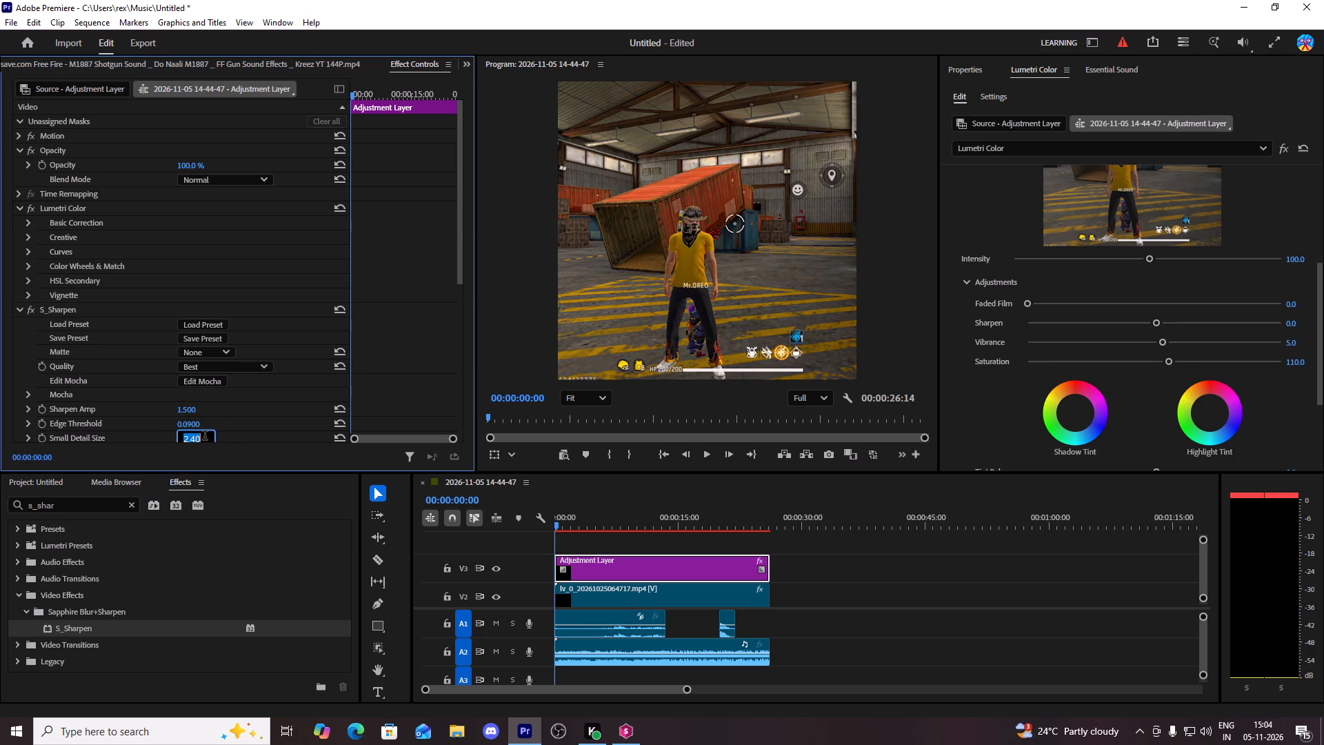
pyautogui.press('4')
# In S_Sharpen's Detail Levels, set Scale Tiny Details to 2.5, Small Details to 1.4, Medium Details to 2.3 and Large Details to 2.1.
pyautogui.moveTo(459, 258); pyautogui.dragTo(465, 300)
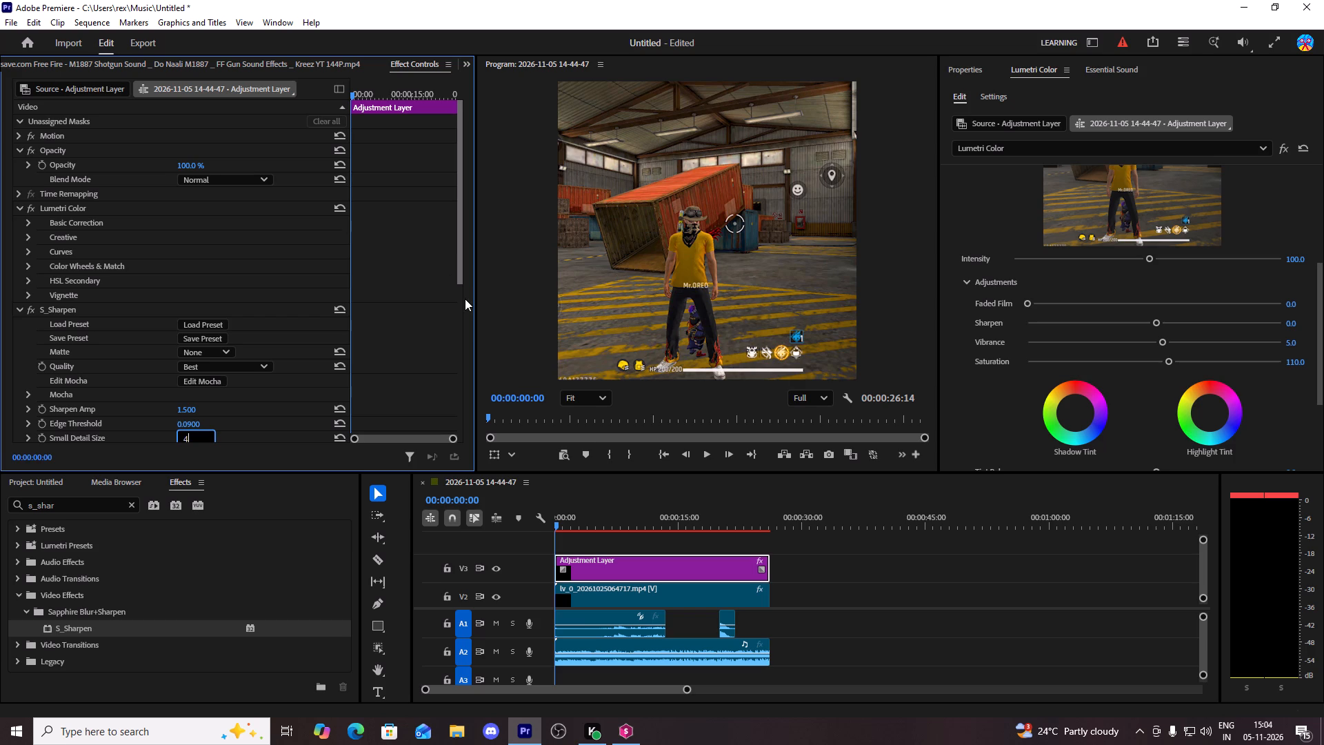
pyautogui.moveTo(460, 255); pyautogui.dragTo(457, 285)
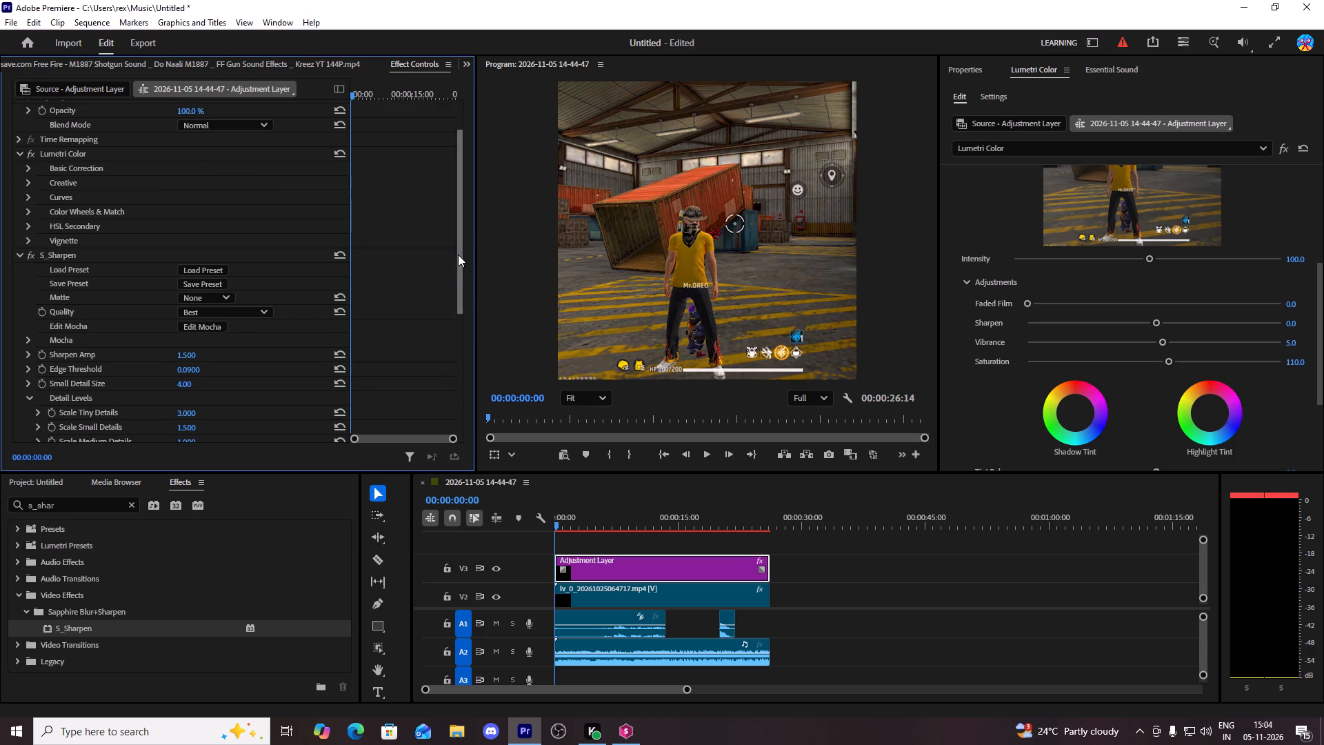
pyautogui.moveTo(458, 256); pyautogui.dragTo(459, 370)
pyautogui.click(184, 203)
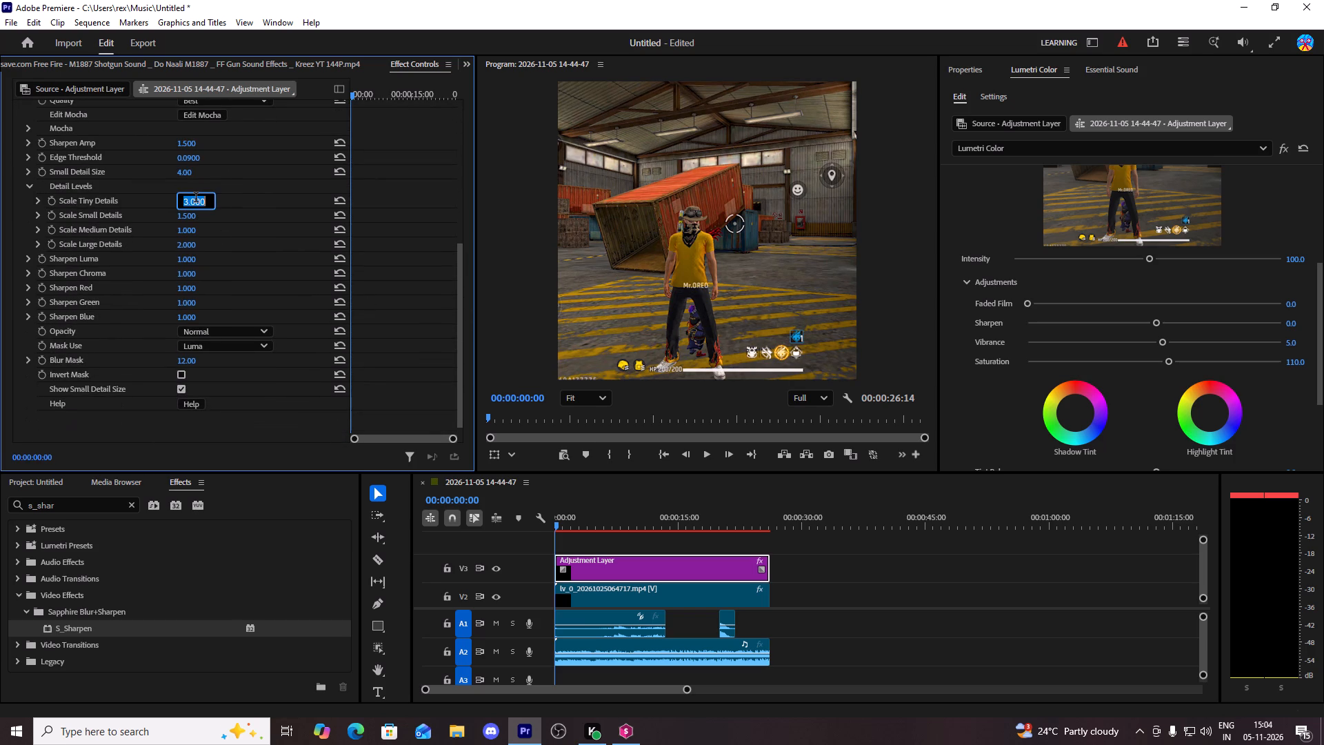
pyautogui.press('2')
pyautogui.write('.5')
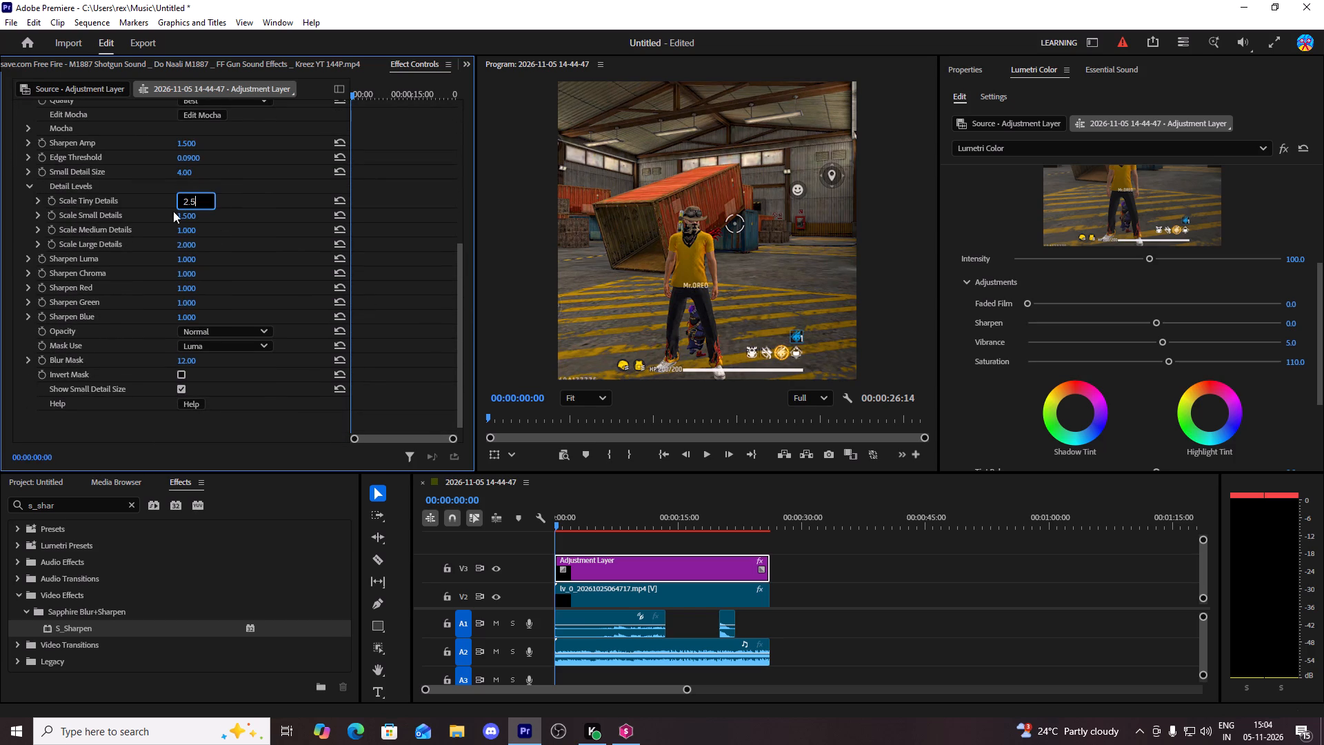
pyautogui.click(188, 216)
pyautogui.write('1.4')
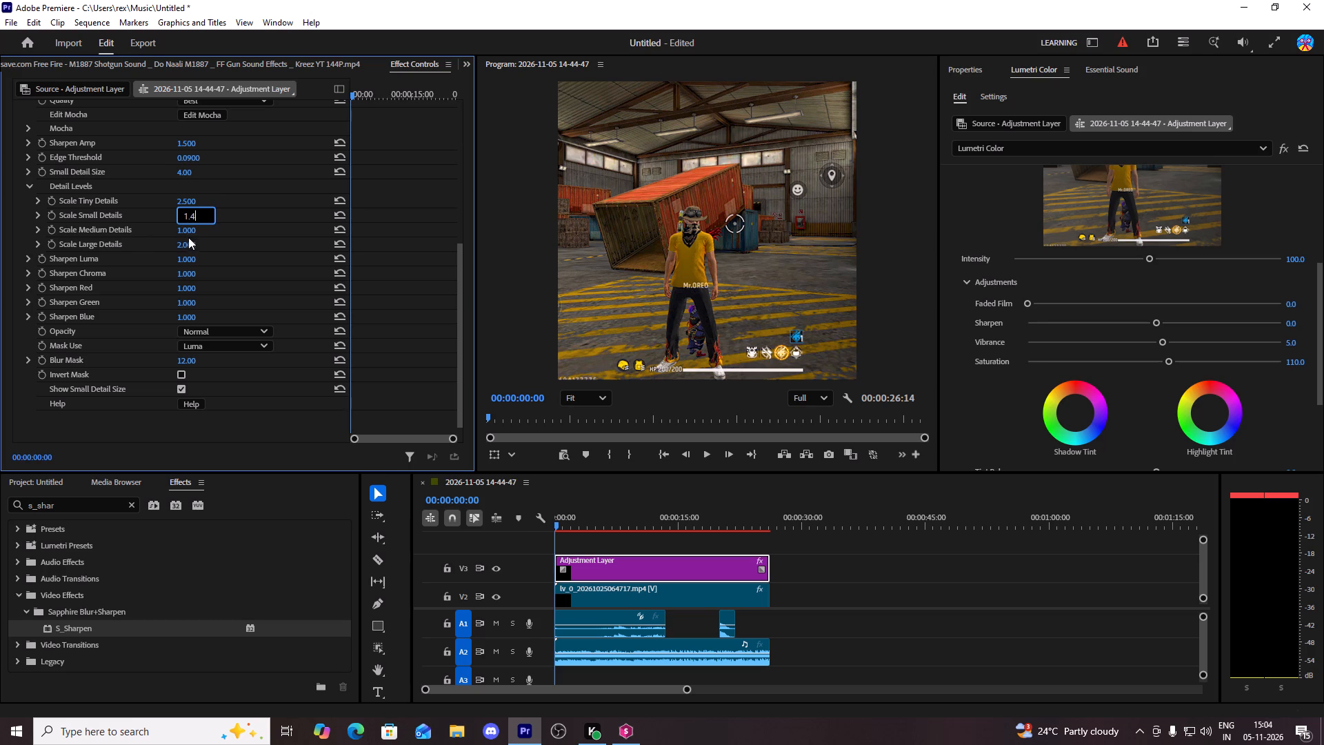
pyautogui.click(187, 231)
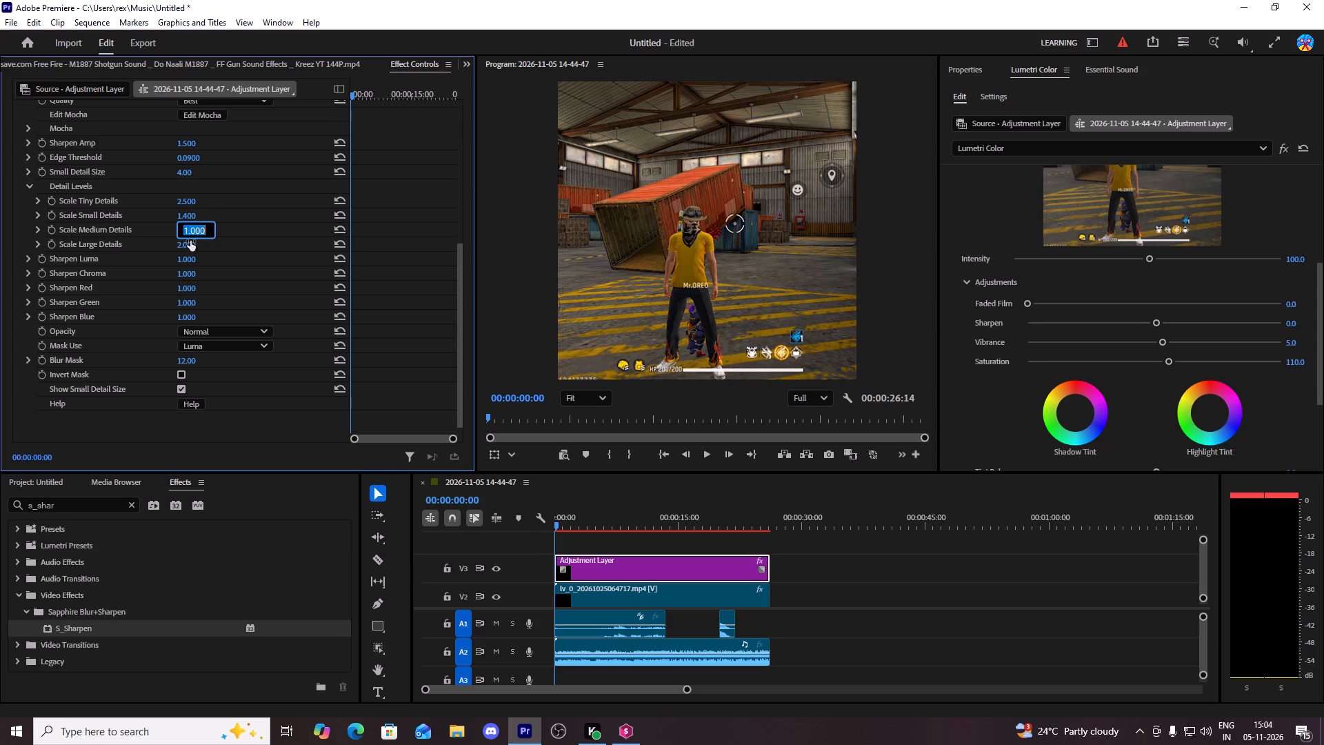
pyautogui.write('2.')
pyautogui.press('3')
pyautogui.click(185, 246)
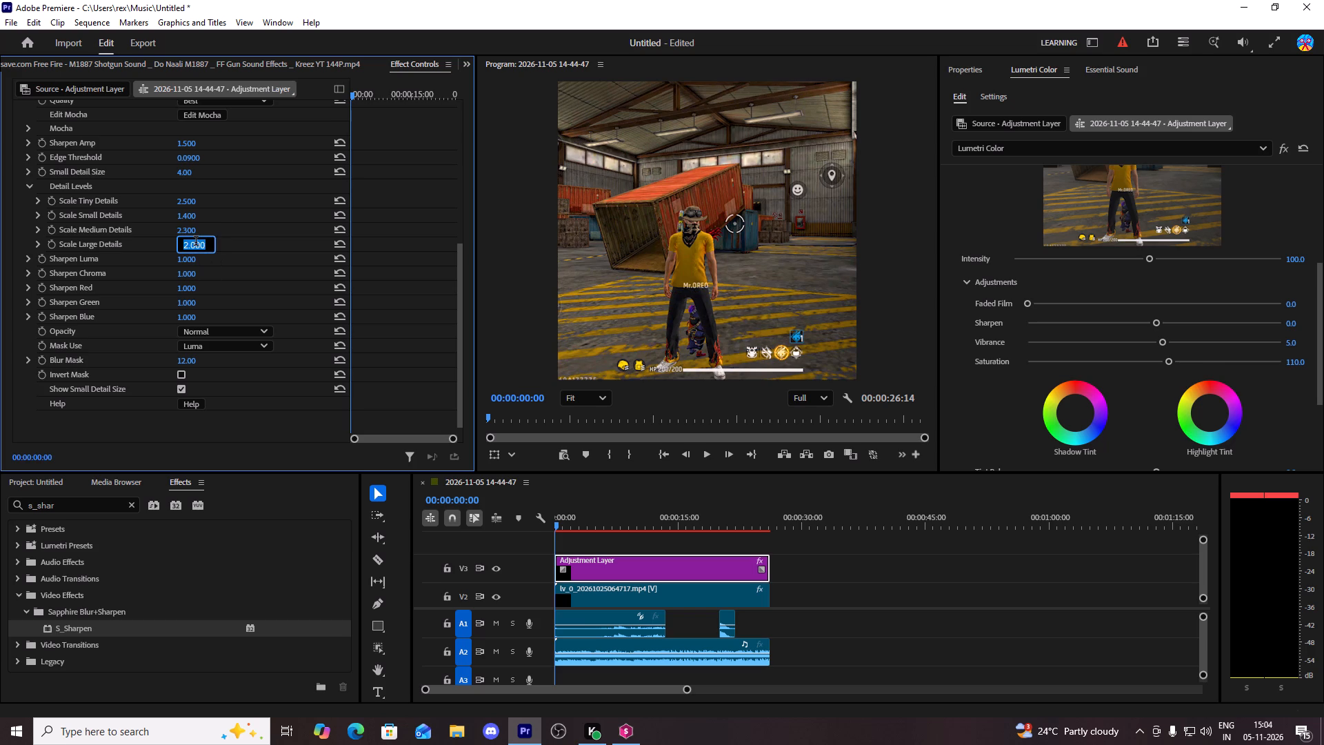
pyautogui.write('1.')
pyautogui.press('BackSpace')
pyautogui.press('BackSpace')
pyautogui.press('BackSpace')
pyautogui.write('2.')
pyautogui.press('1')
pyautogui.moveTo(460, 291); pyautogui.dragTo(457, 320)
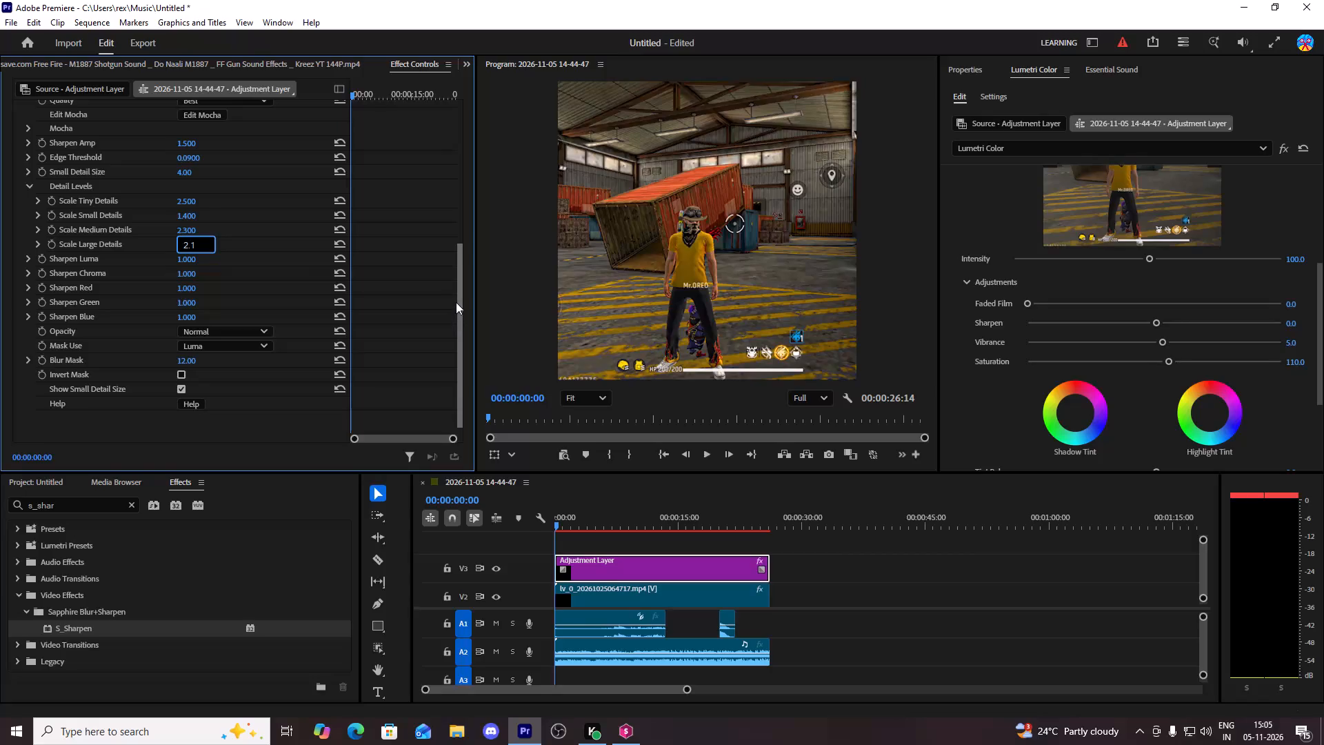
pyautogui.click(900, 582)
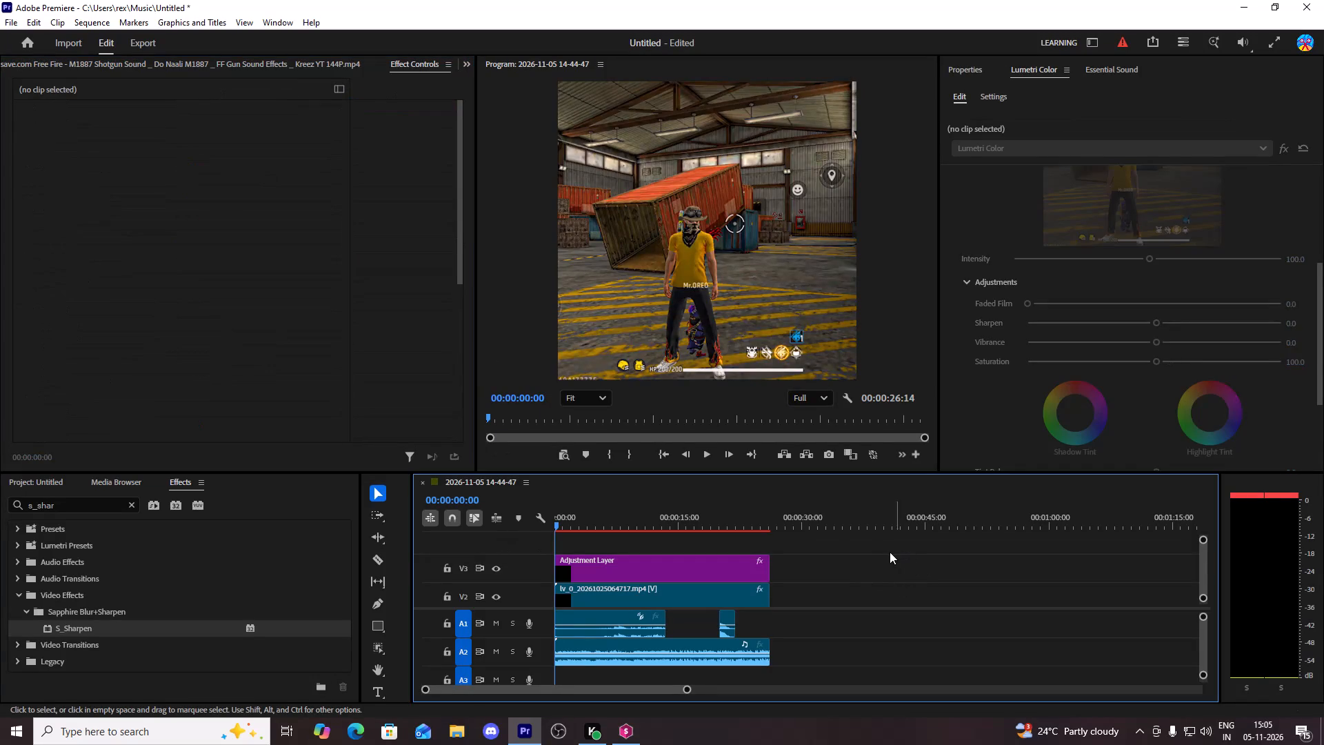
# Search the effects for rsmb and apply the RE:Vision RSMB effect to the adjustment layer on V3.
pyautogui.click(133, 502)
pyautogui.click(104, 512)
pyautogui.click(102, 508)
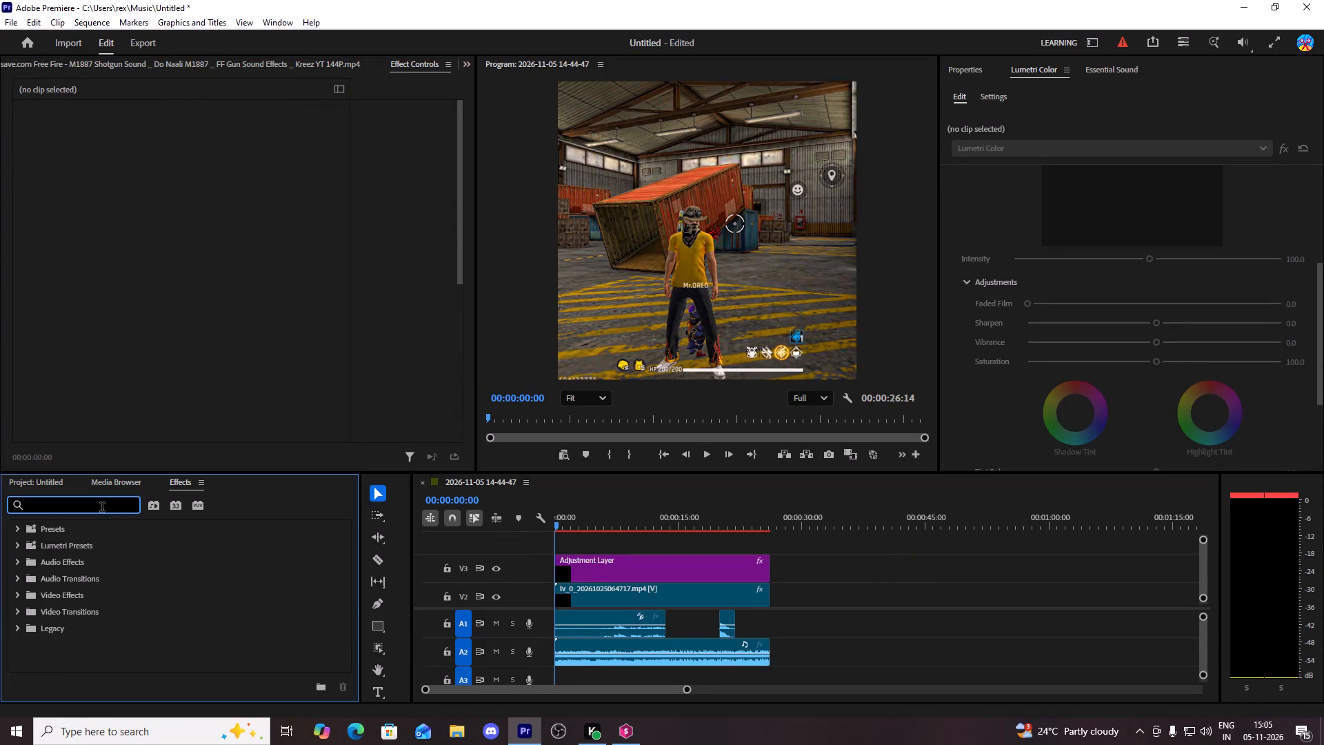
pyautogui.write('rsmb')
pyautogui.moveTo(74, 624); pyautogui.dragTo(134, 613)
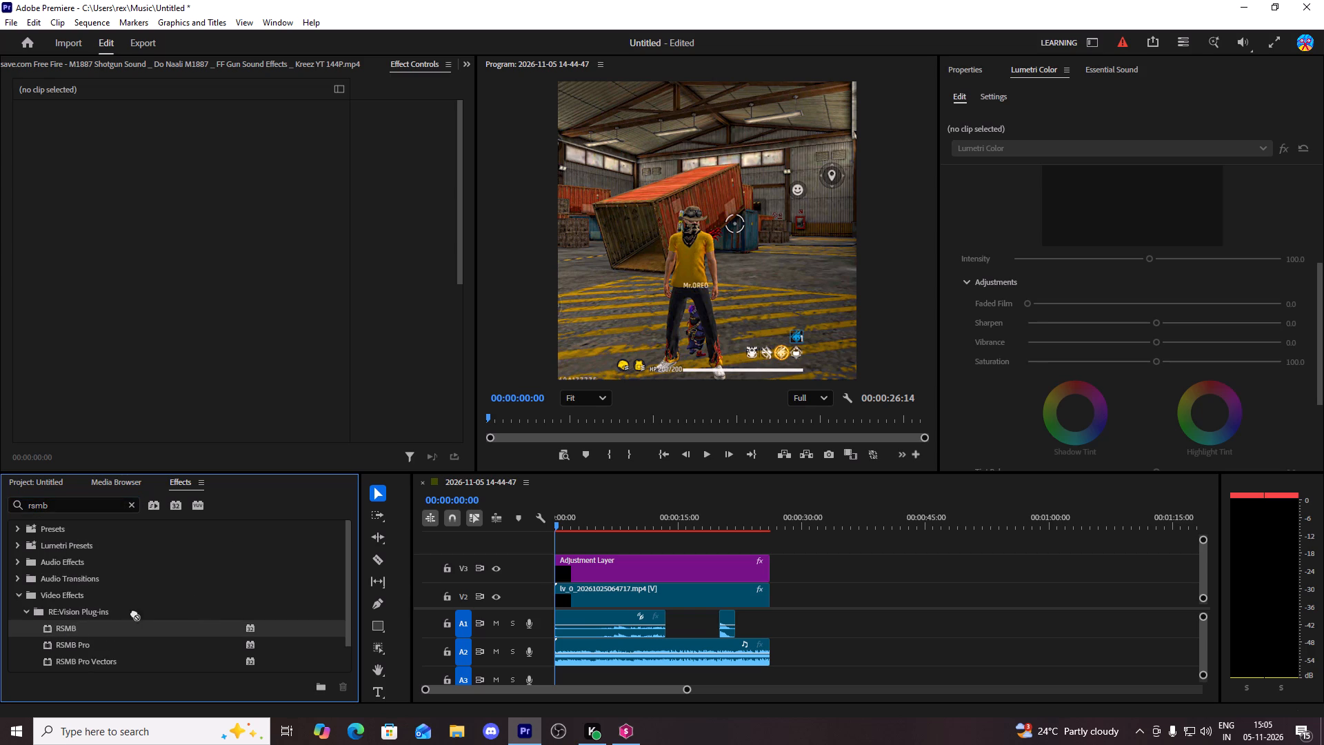
pyautogui.moveTo(134, 613); pyautogui.dragTo(576, 567)
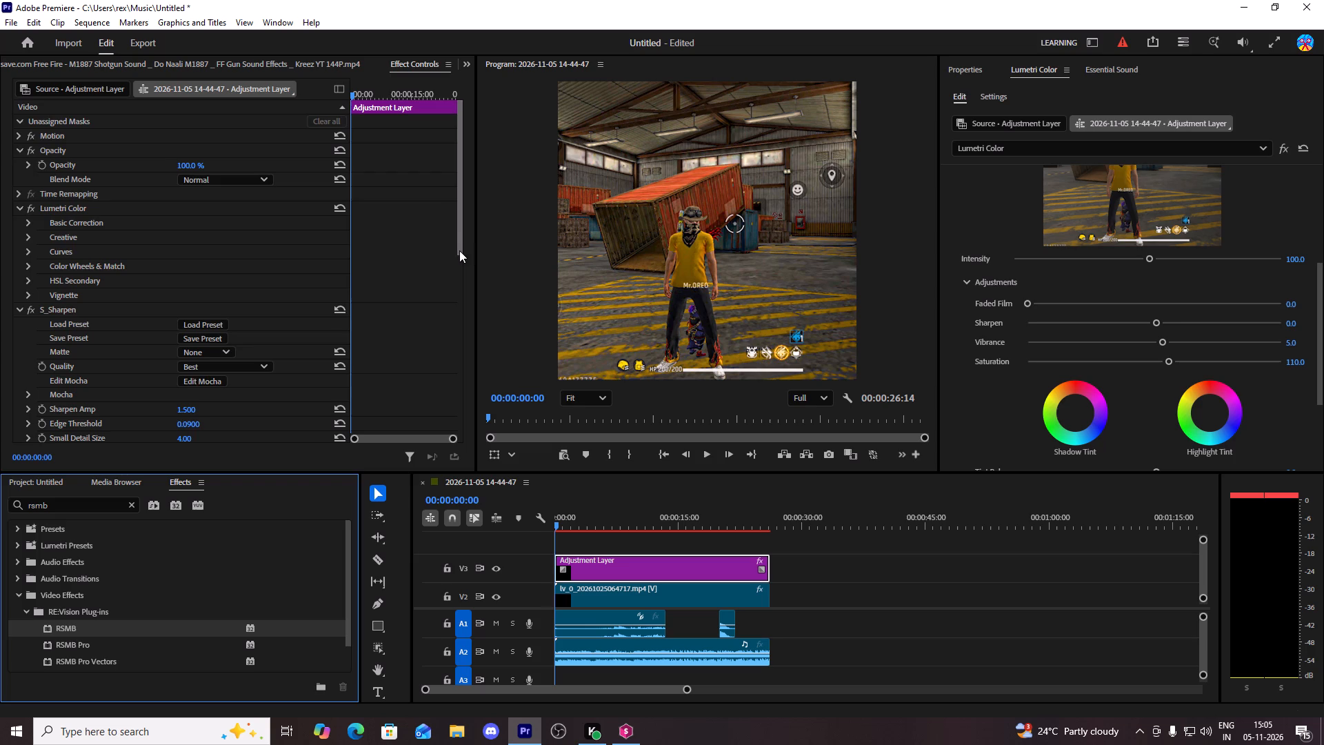
# In the adjustment layer's RSMB effect, set Blur Amount to 1.5 and Motion Sensitivity to 60.
pyautogui.moveTo(459, 241); pyautogui.dragTo(450, 448)
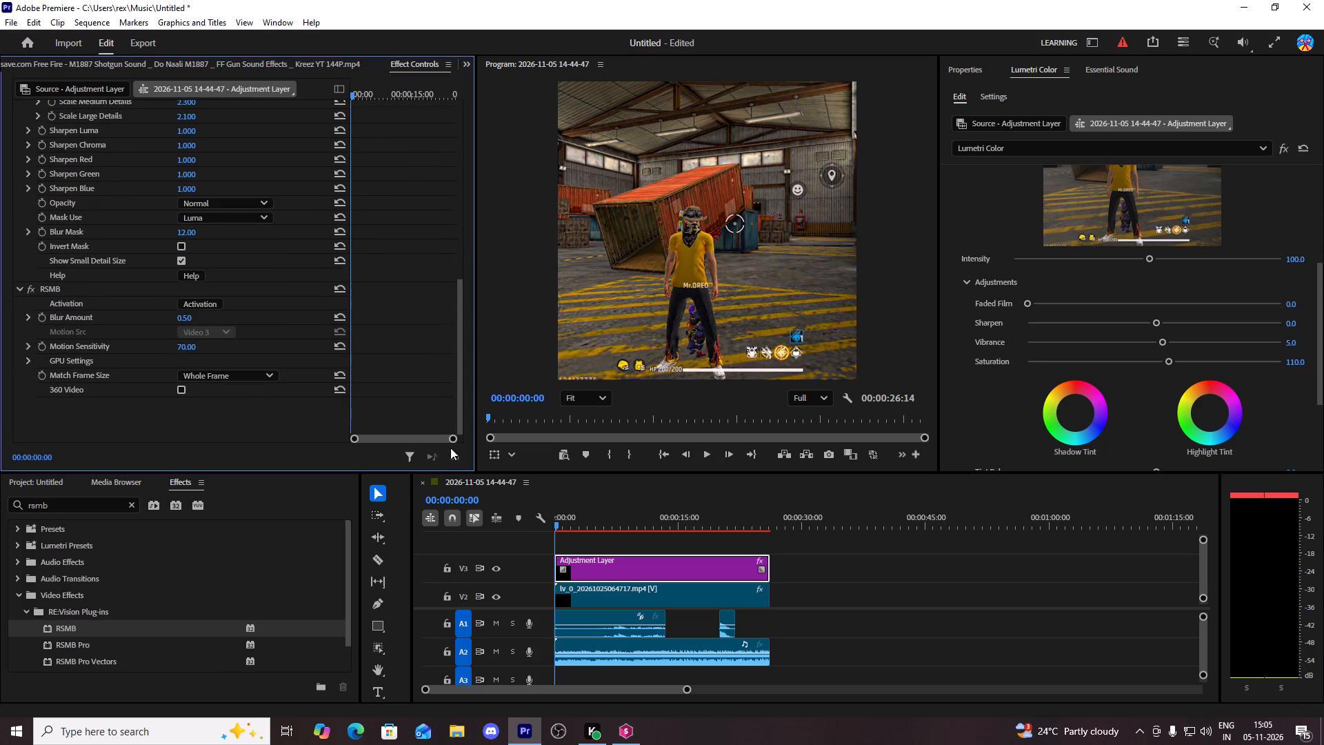
pyautogui.moveTo(450, 448); pyautogui.dragTo(450, 453)
pyautogui.click(187, 313)
pyautogui.write('1.5')
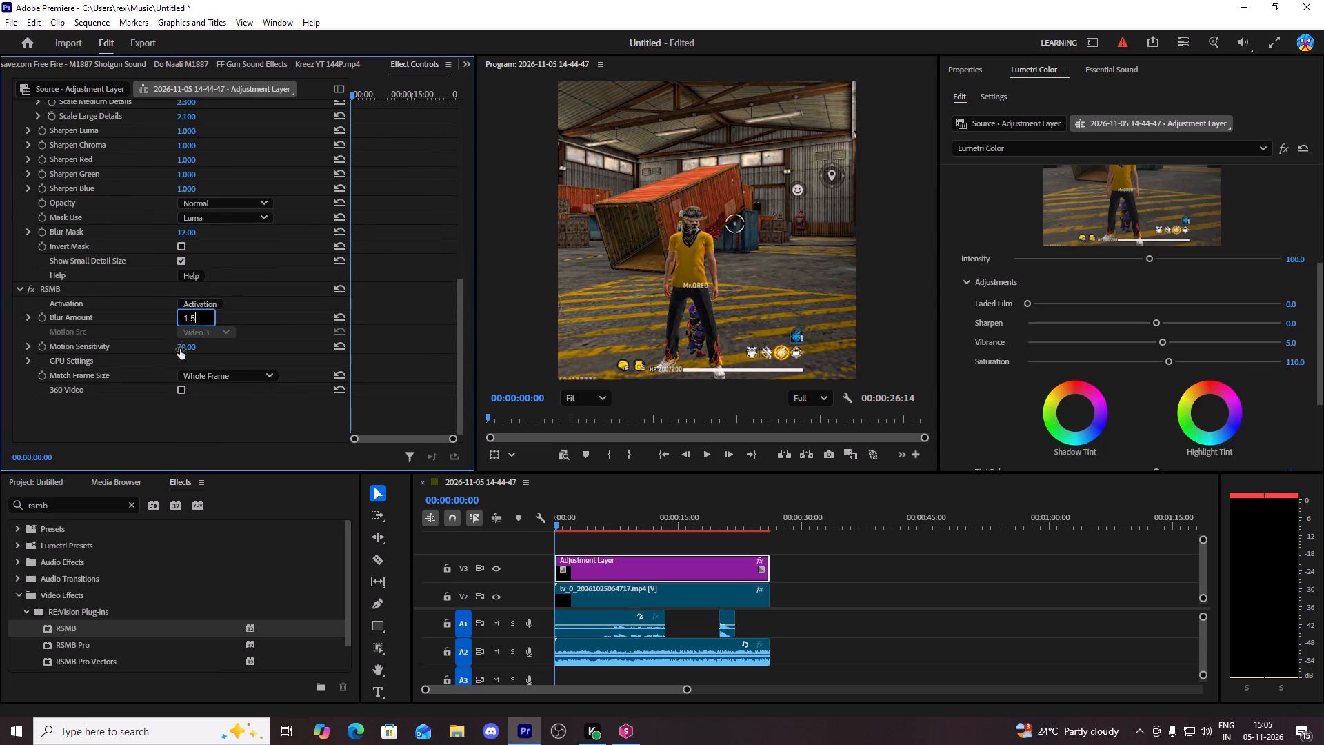
pyautogui.click(187, 347)
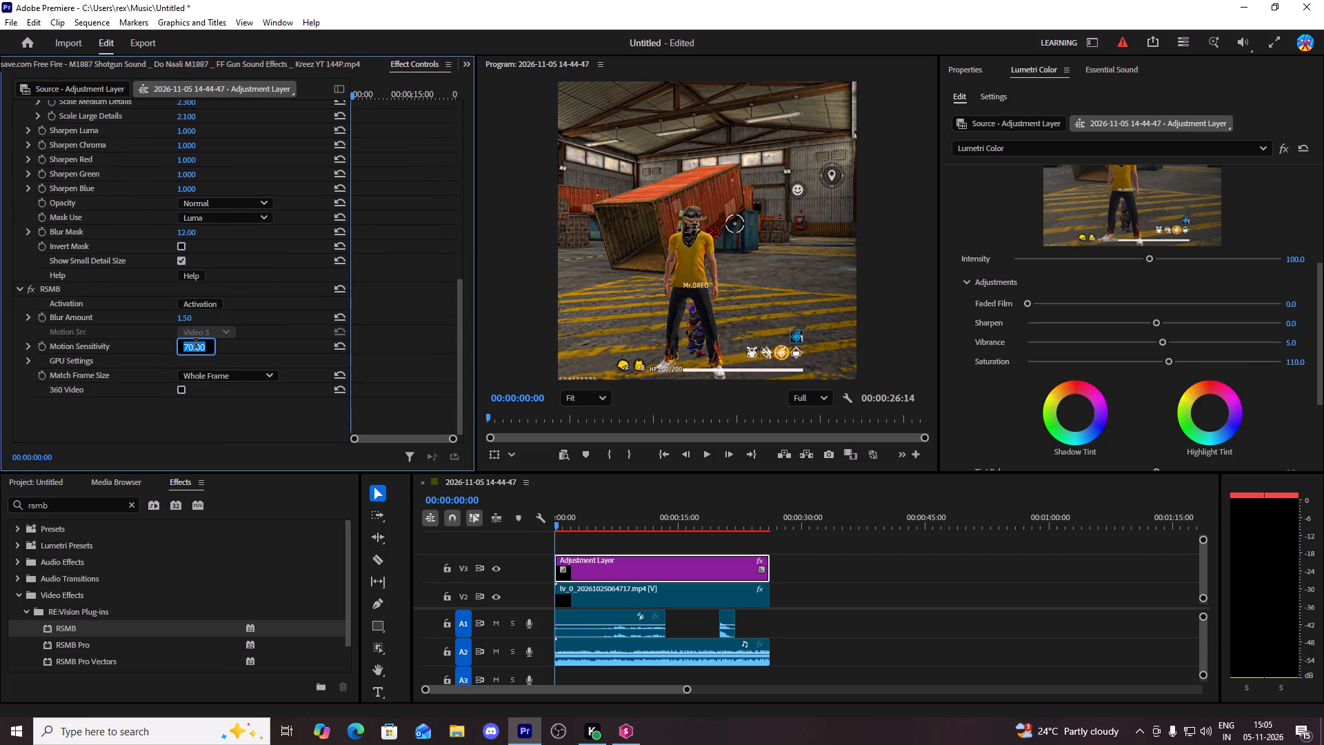
pyautogui.write('60')
pyautogui.click(934, 628)
# Save the project.
pyautogui.hotkey('ctrl', 's')
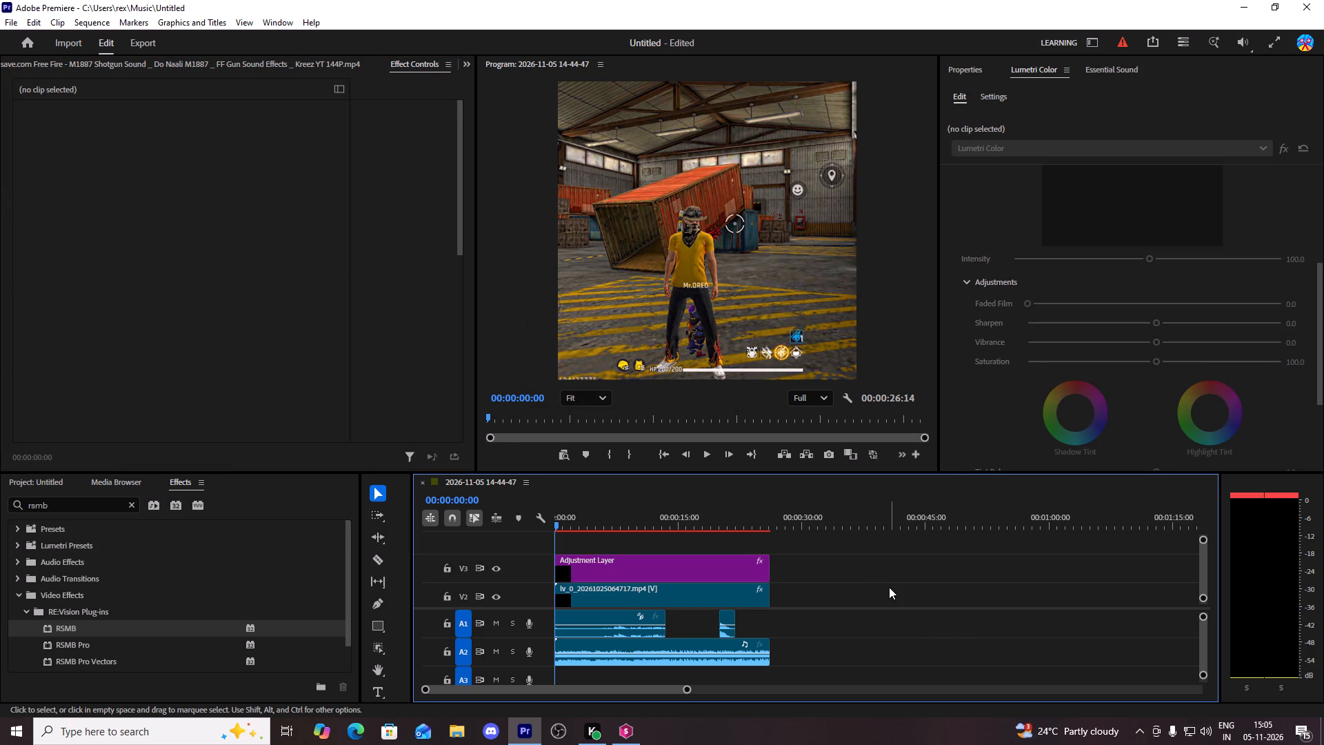
# Start rendering the sequence's timeline previews.
pyautogui.press('Return')
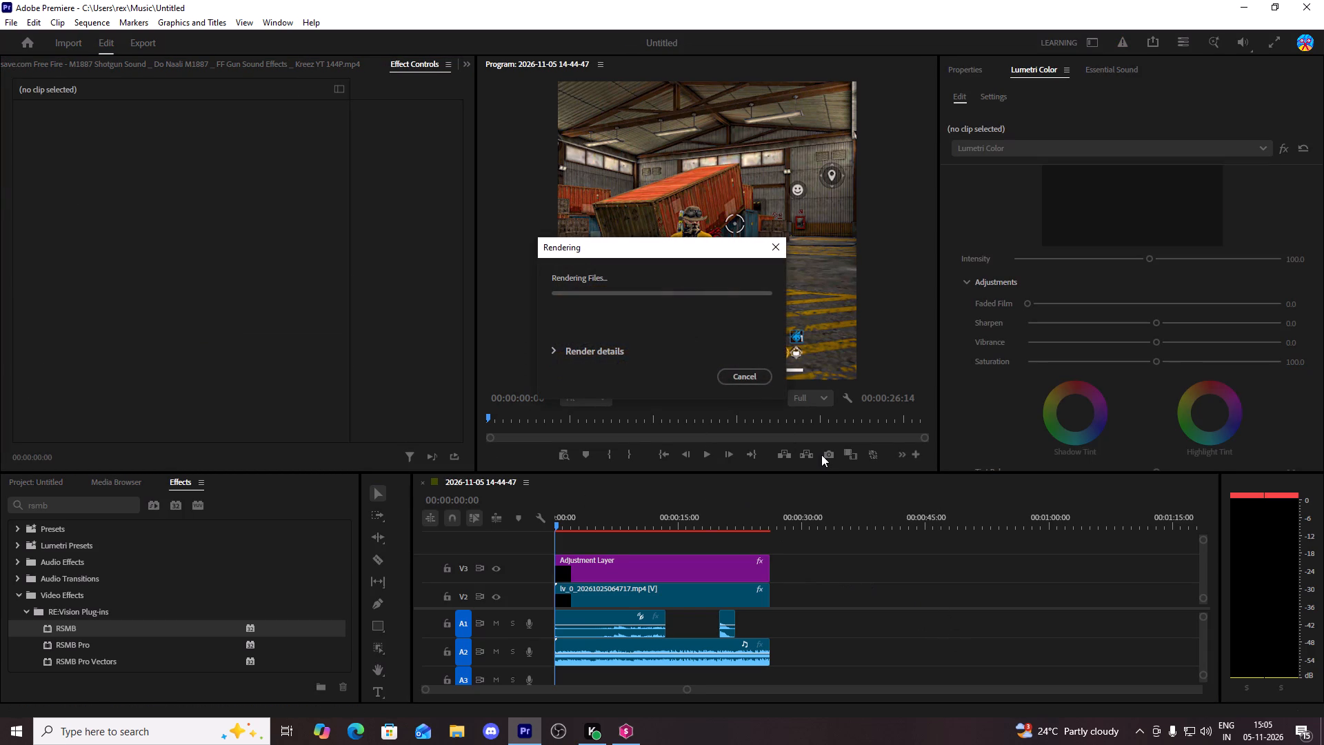